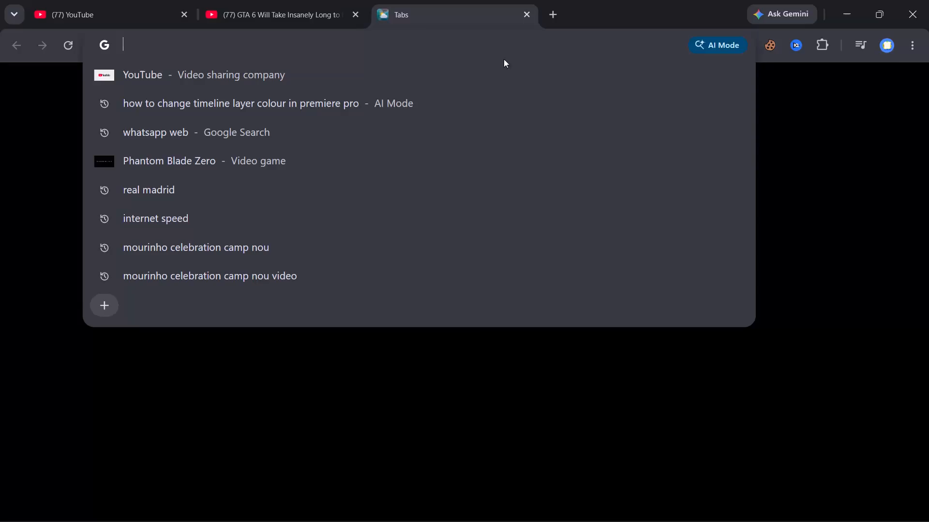
Switch to the Dynamite browser profile and open Google Drive.
left_click(888, 48)
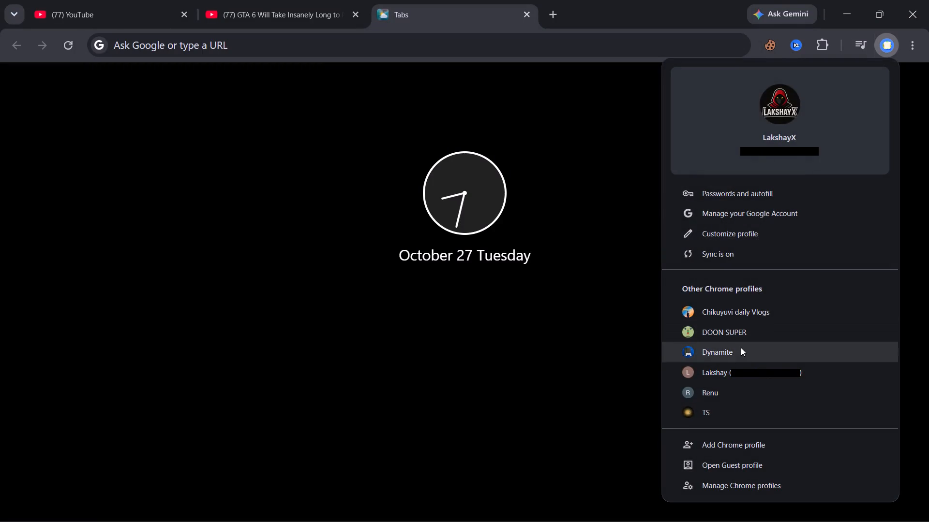
left_click(741, 351)
left_click(335, 37)
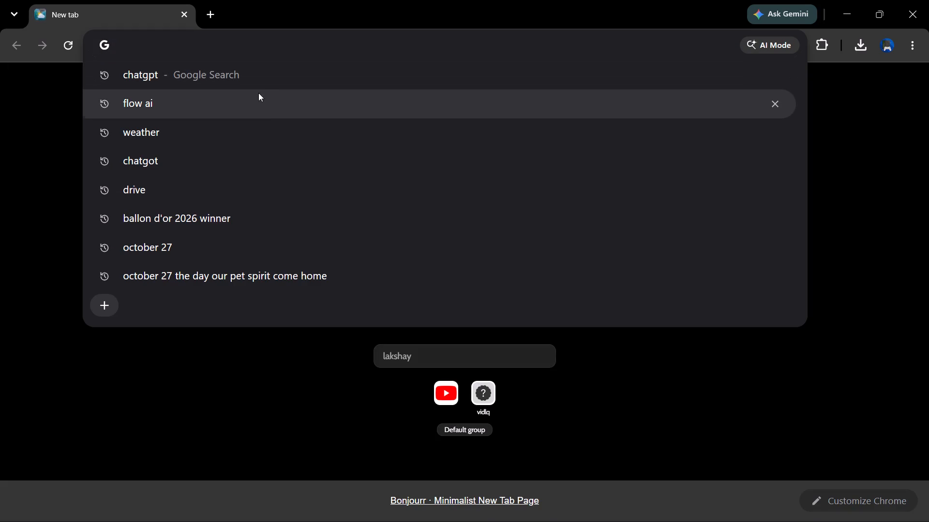
type("dr")
key("Return")
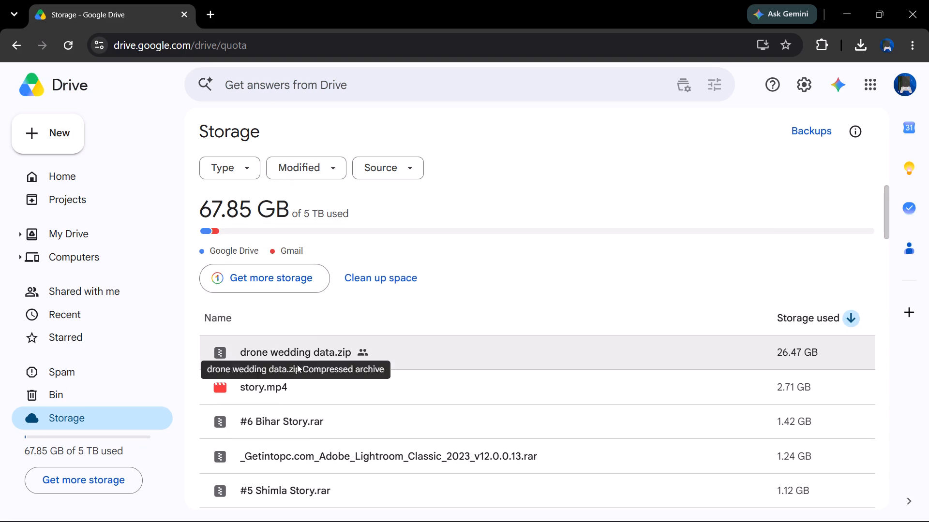
Search Drive for "audio" and download the Audio.rar archive.
left_click(276, 78)
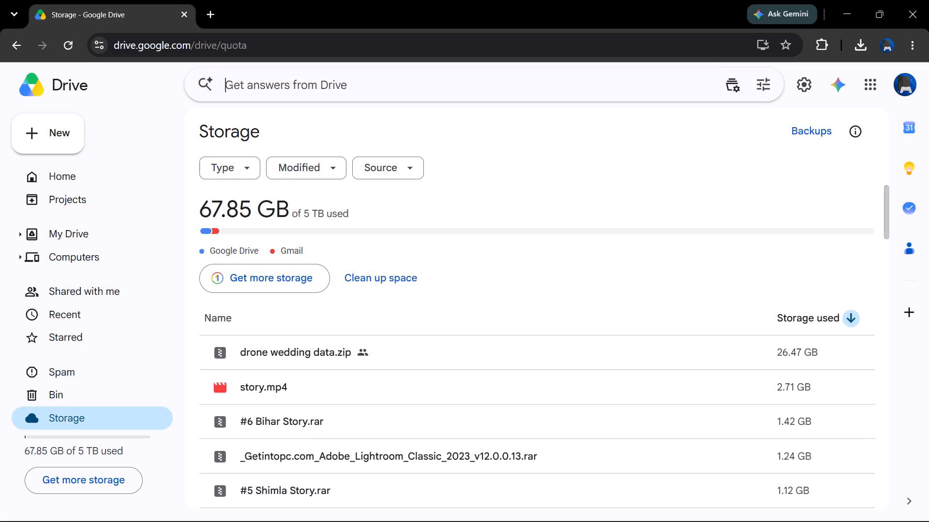
type("audio")
left_click(718, 159)
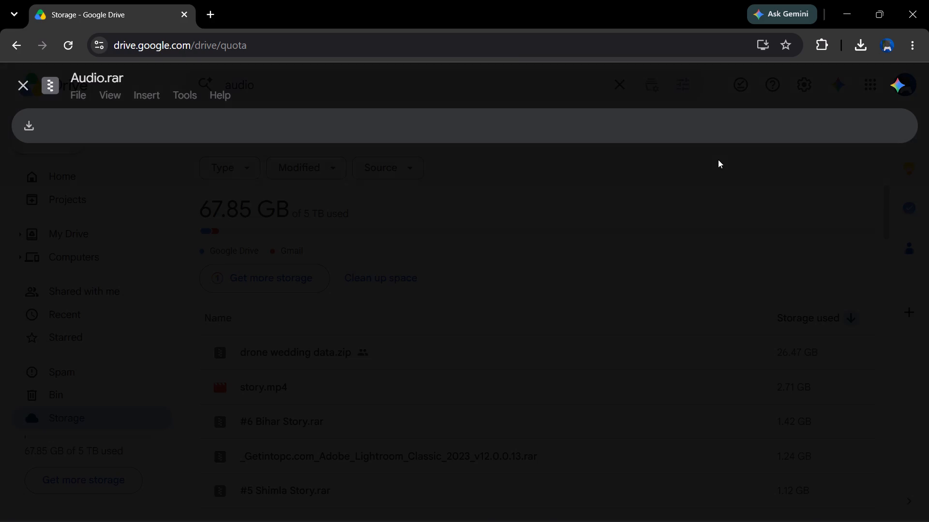
left_click(34, 124)
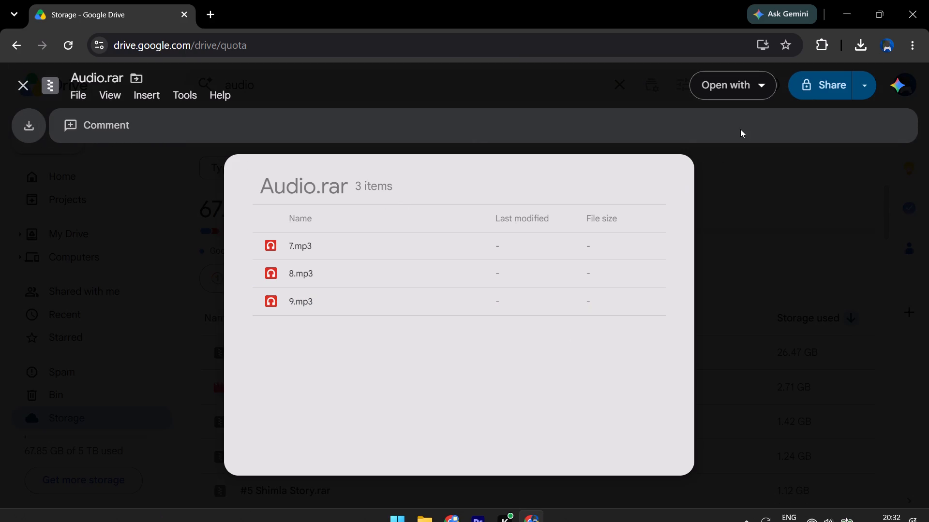
Switch to File Explorer and extract the Audio archive into its own Audio folder inside Downloads with WinRAR.
left_click(421, 516)
left_click(32, 264)
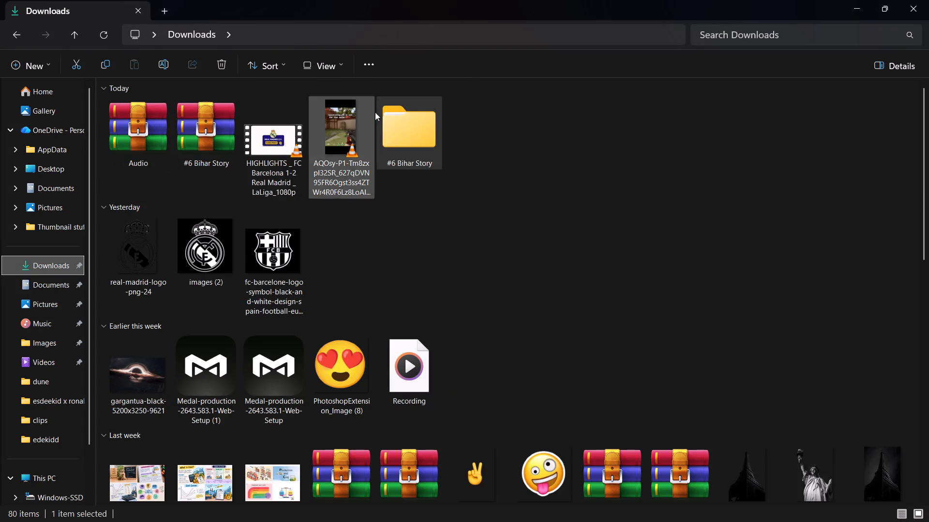
right_click(399, 115)
left_click(640, 94)
right_click(142, 114)
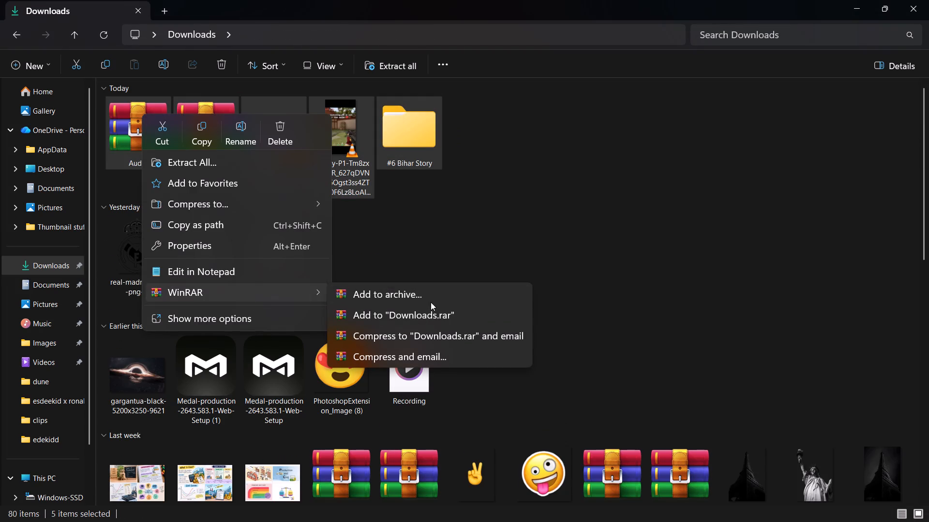
left_click(657, 181)
left_click(120, 139)
right_click(120, 139)
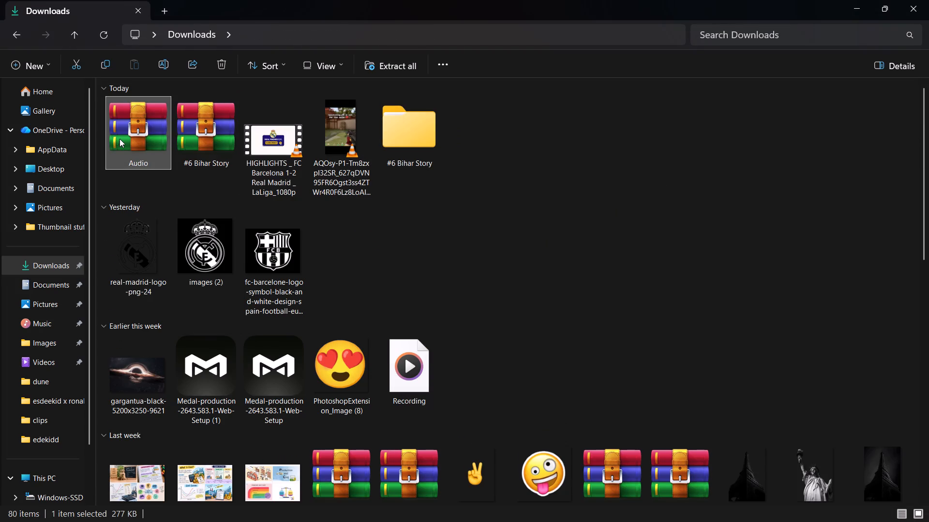
left_click(380, 403)
left_click(507, 395)
left_click(507, 388)
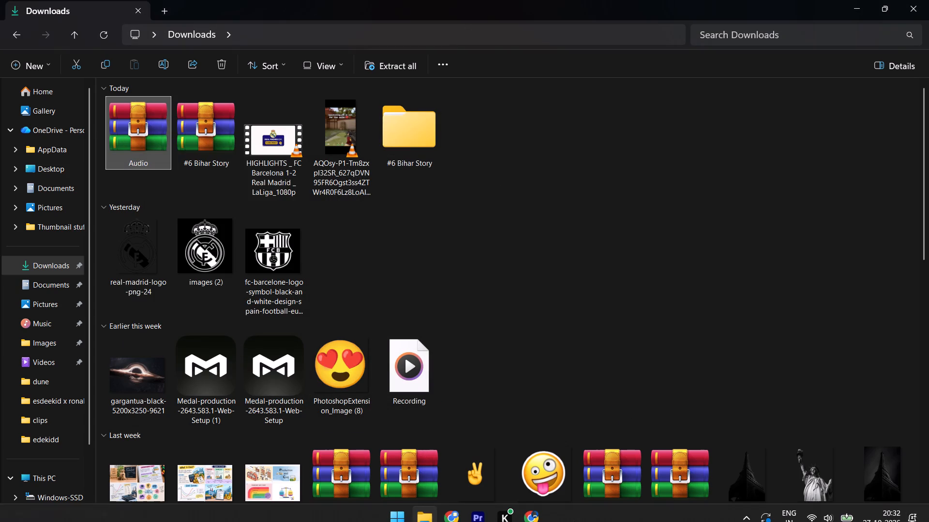
Switch to Premiere Pro and delete 7.mp3 from the project along with its clip references in the sequence.
left_click(552, 512)
left_click(479, 514)
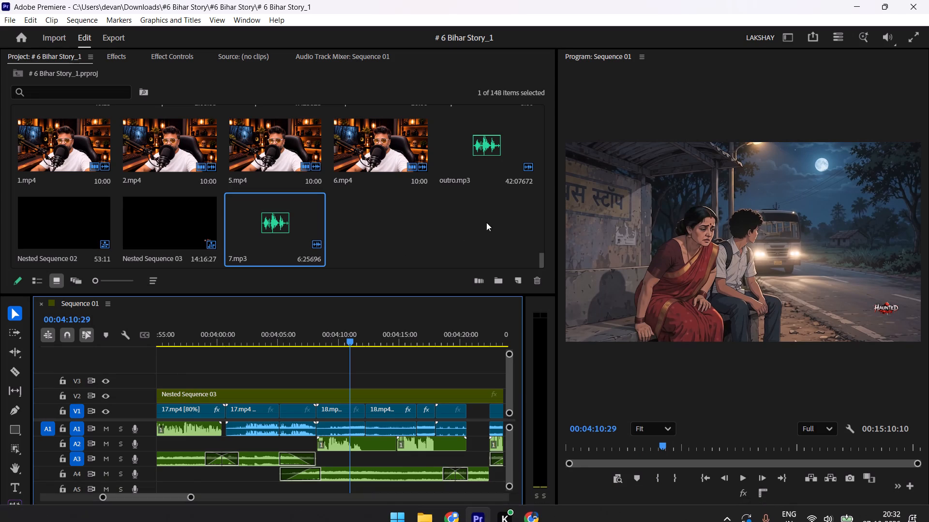
left_click(285, 230)
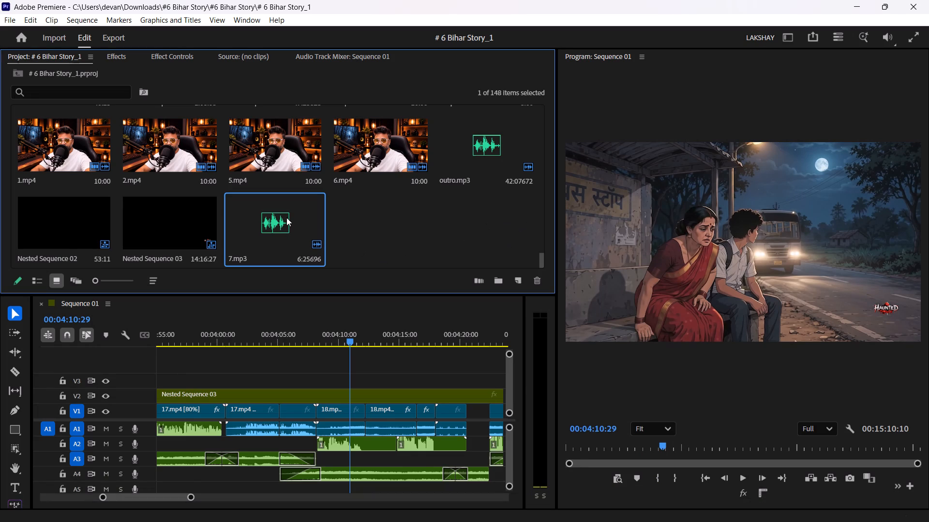
key("Delete")
left_click(540, 310)
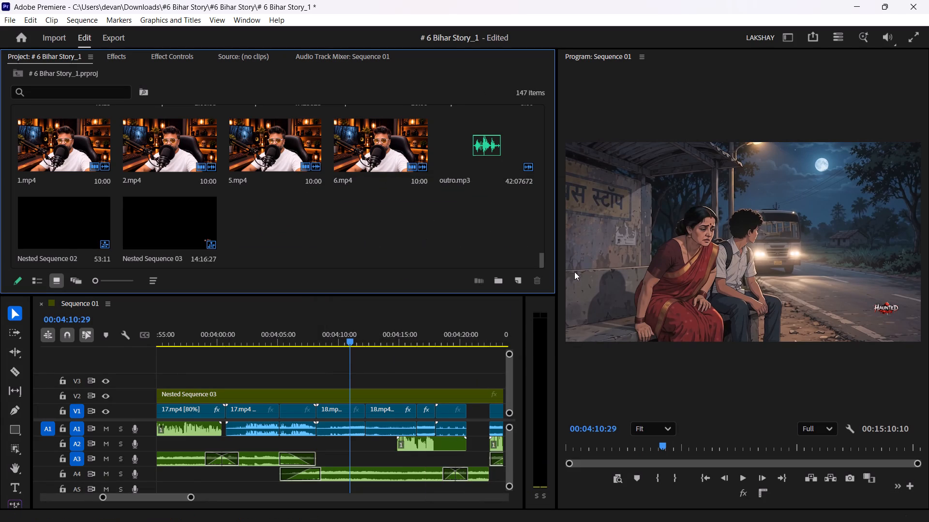
Find 9.mp3 among the project media and delete it together with its clip references in the sequence.
left_click_drag(541, 266, 532, 243)
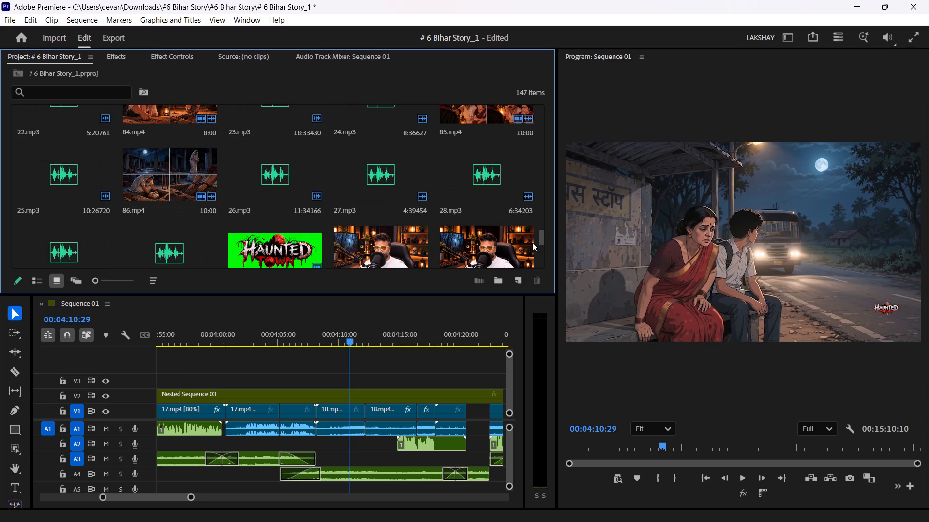
left_click_drag(532, 243, 544, 205)
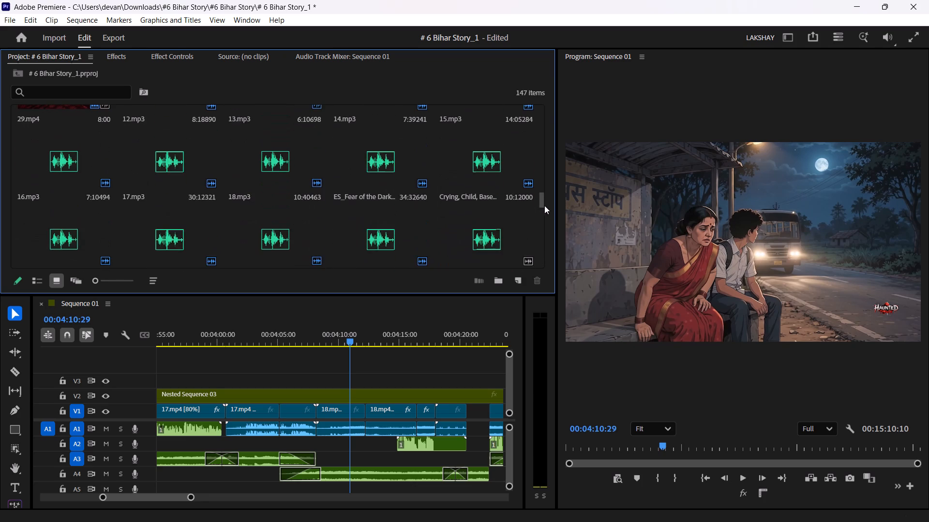
left_click_drag(544, 205, 550, 196)
left_click(256, 164)
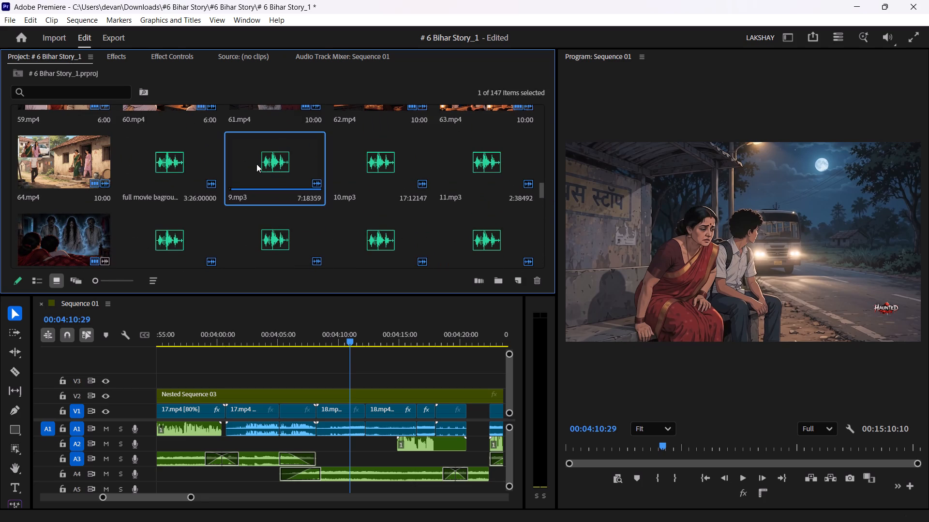
key("Delete")
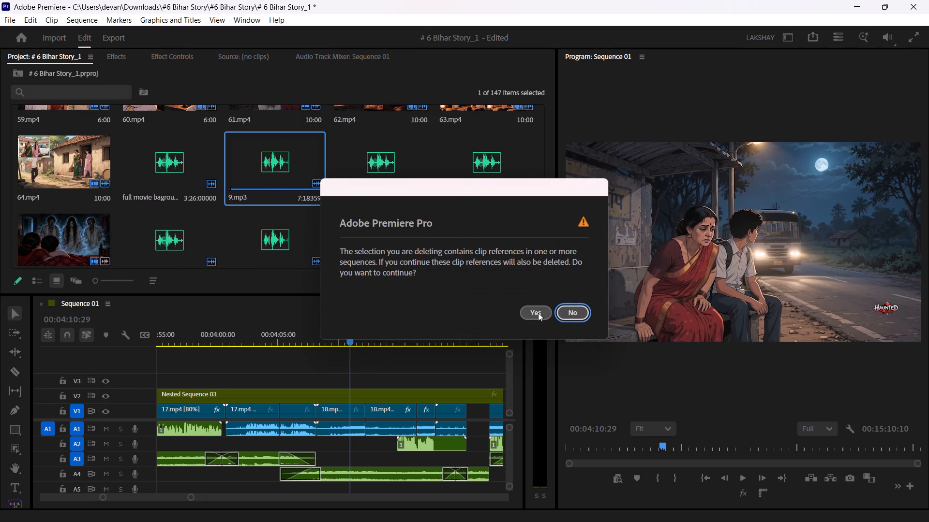
left_click(538, 313)
Find 8.mp3 among the project media and delete it together with its clip references in the sequence.
left_click_drag(543, 193, 542, 176)
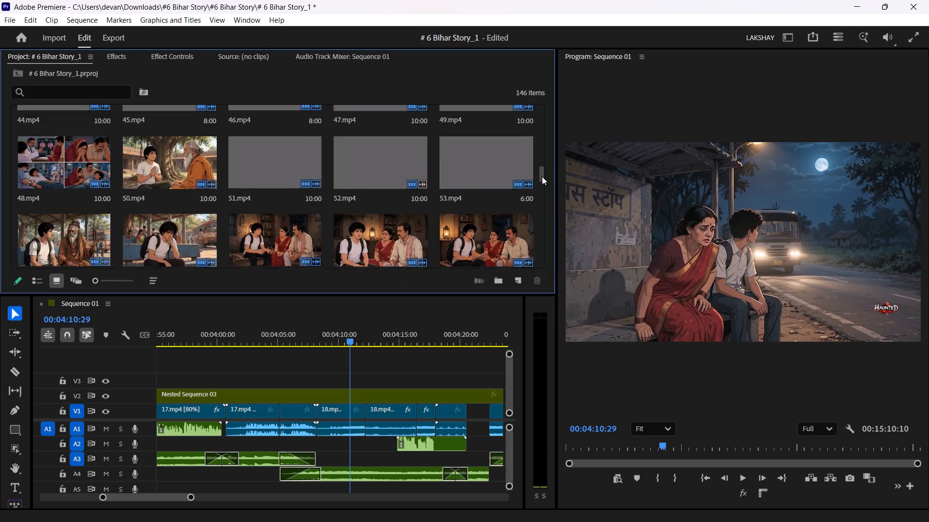
left_click_drag(542, 176, 555, 141)
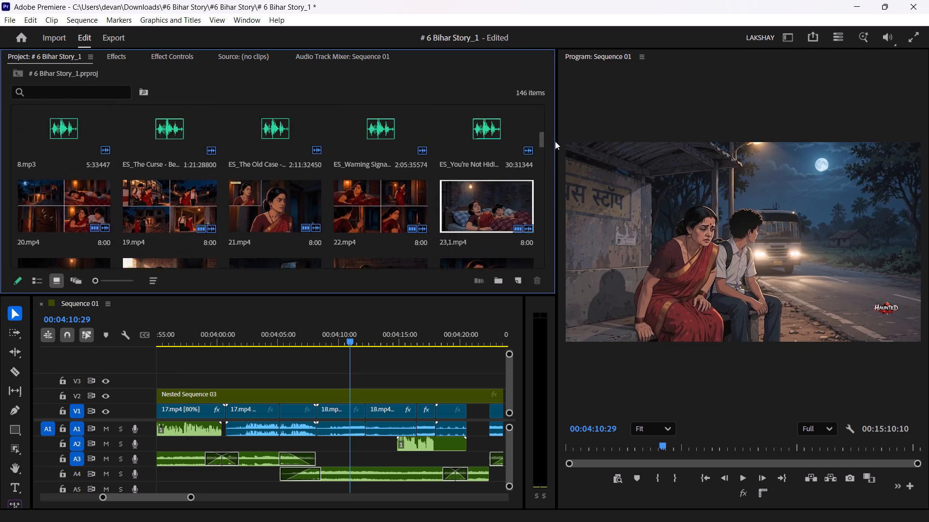
left_click_drag(555, 141, 567, 123)
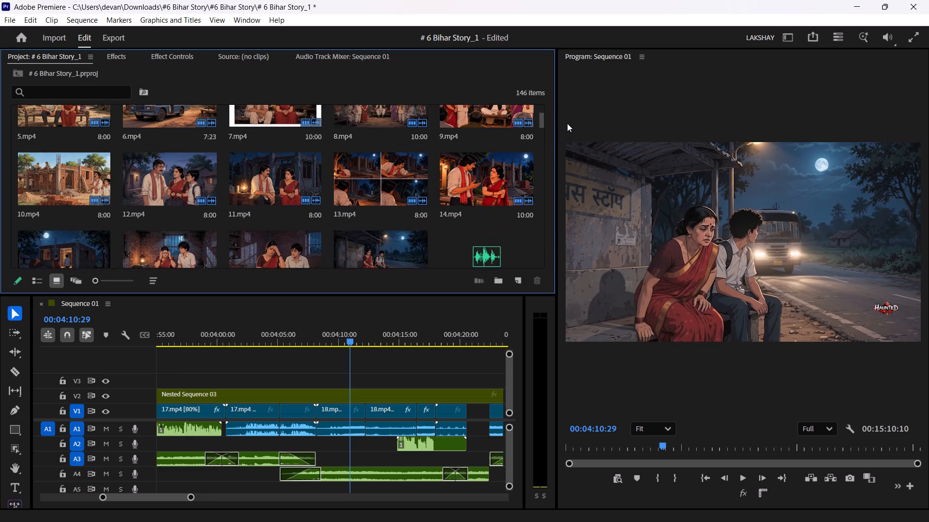
left_click_drag(567, 123, 566, 140)
left_click(71, 173)
key("Delete")
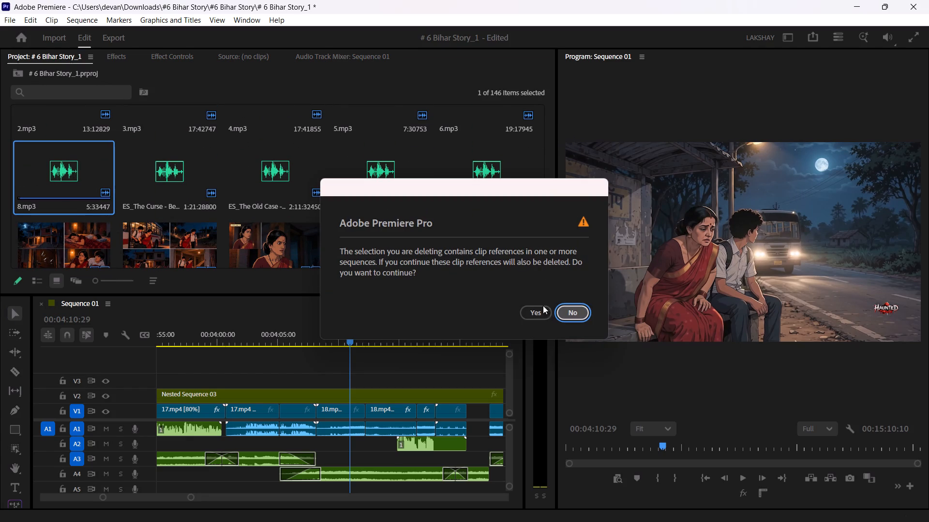
left_click(535, 319)
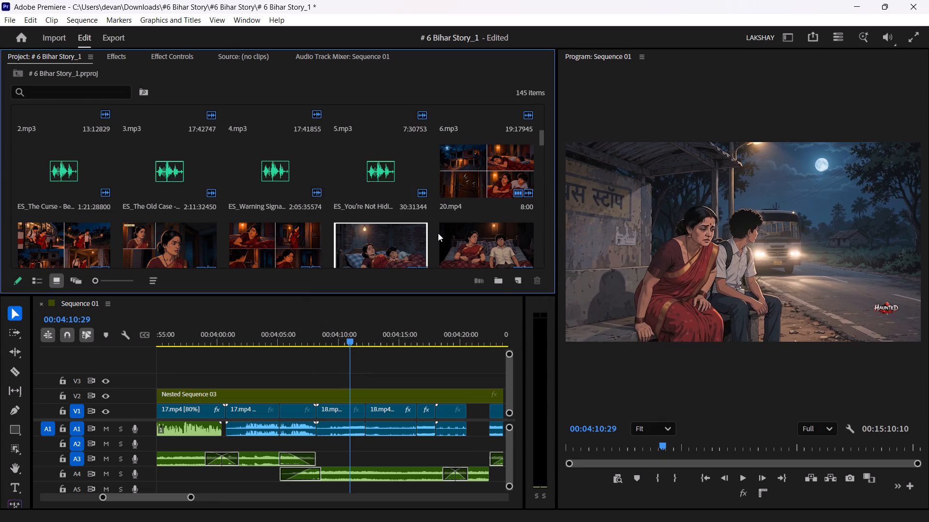
Import the audio files 7, 8 and 9 from the Audio folder in Downloads into the project.
key("ctrl+i")
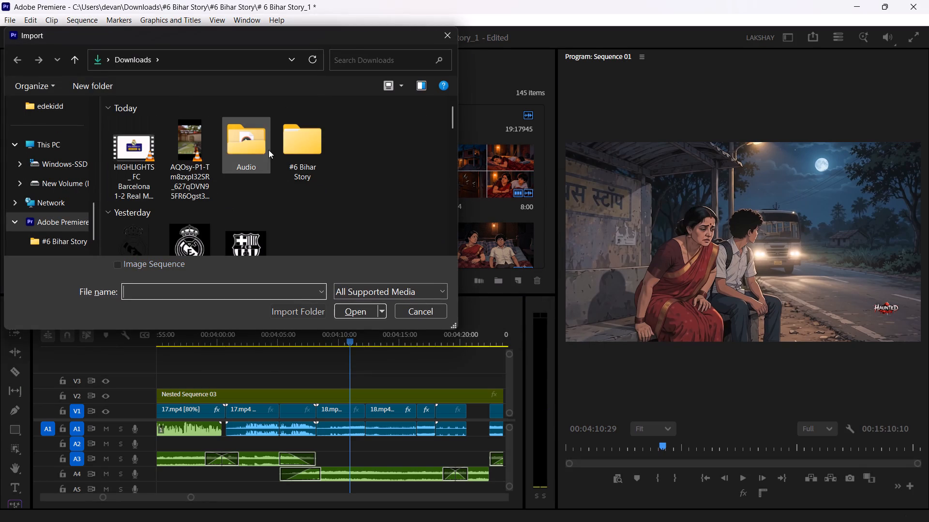
double_click(269, 150)
left_click_drag(254, 222, 142, 135)
left_click(345, 310)
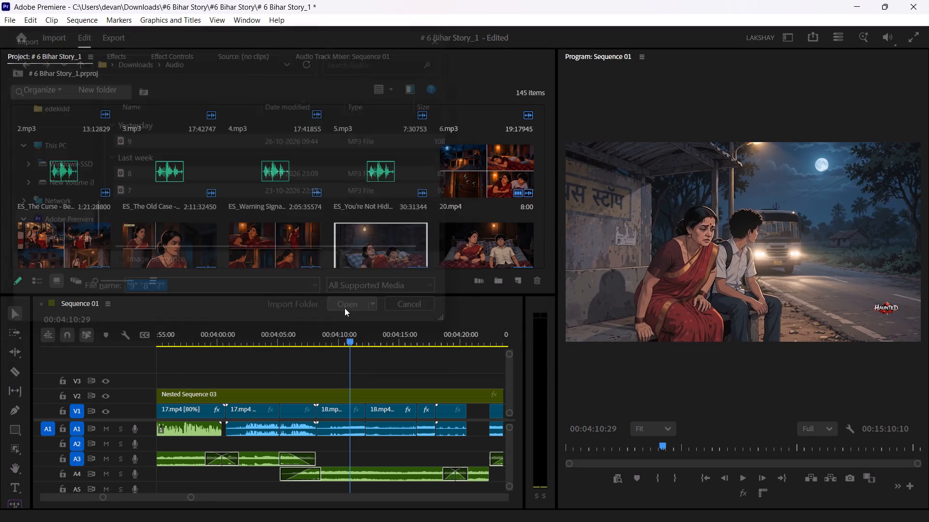
left_click(392, 248)
Preview the imported 9.mp3, place it on track A2 starting where the first 18.mp4 clip begins, and play it back in the sequence.
double_click(53, 218)
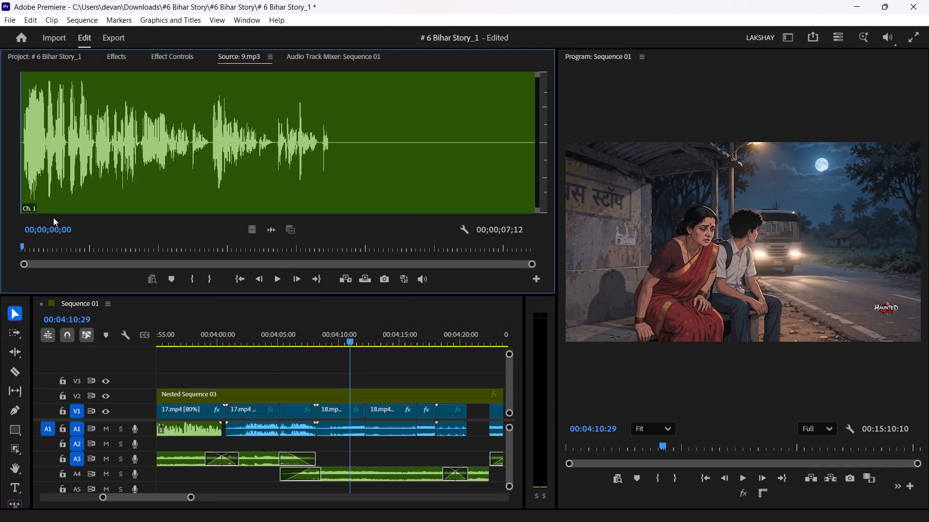
key("space")
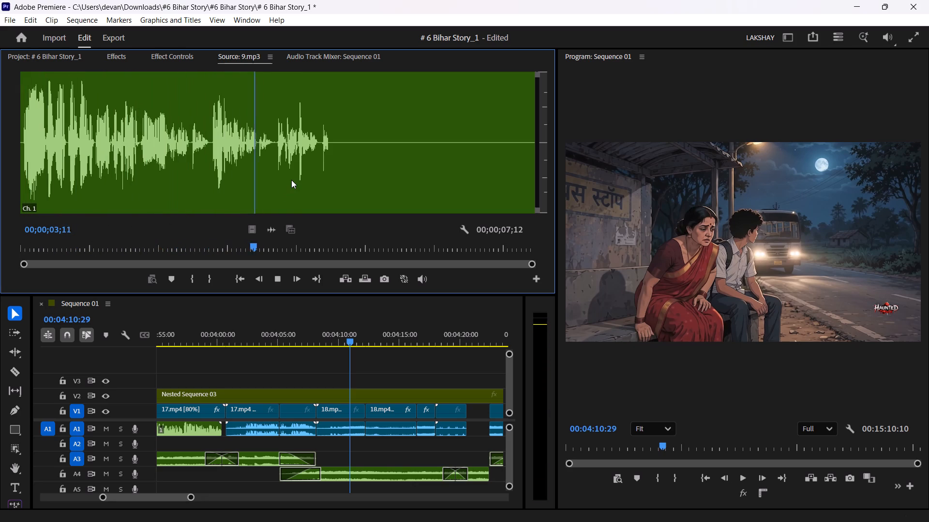
key("space")
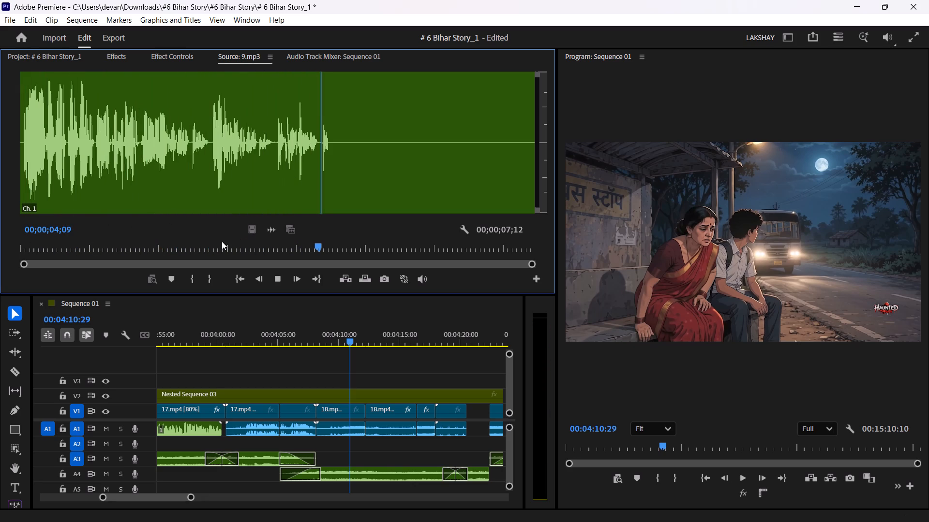
left_click_drag(218, 250, 138, 252)
key("space")
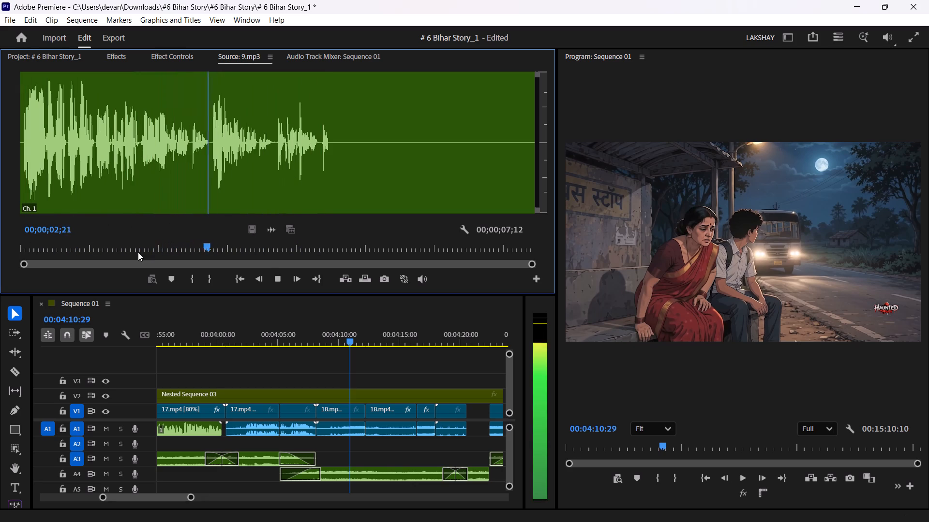
key("space")
left_click(31, 58)
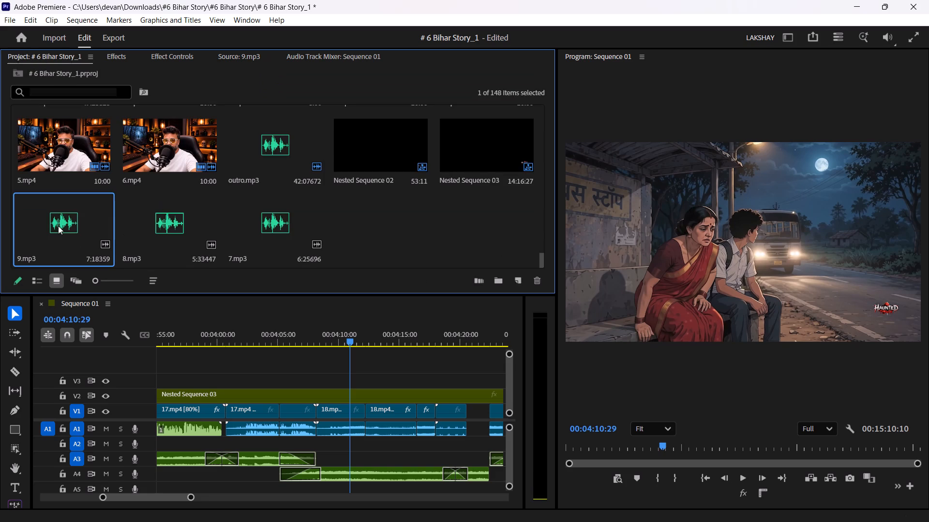
left_click_drag(58, 226, 321, 442)
left_click_drag(333, 322, 294, 323)
key("space")
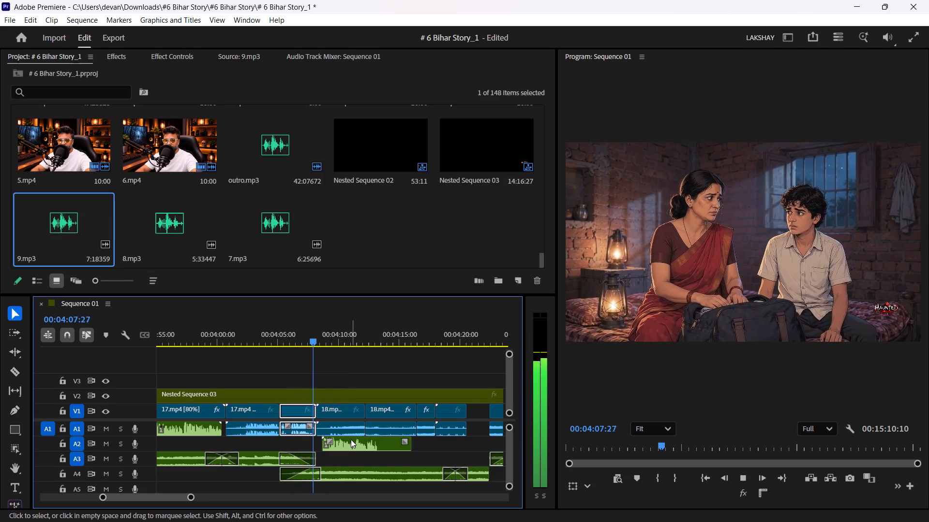
left_click_drag(351, 439, 343, 439)
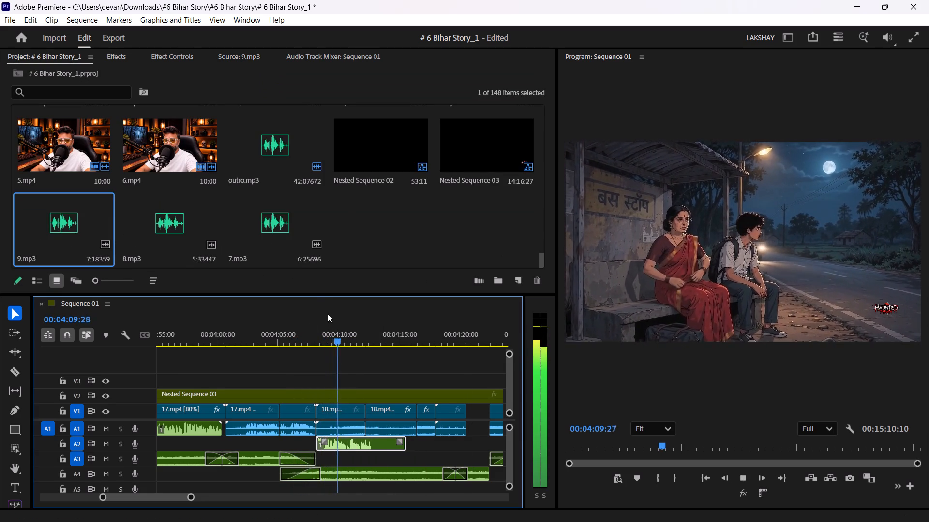
left_click_drag(329, 309, 290, 311)
left_click(310, 343)
key("space")
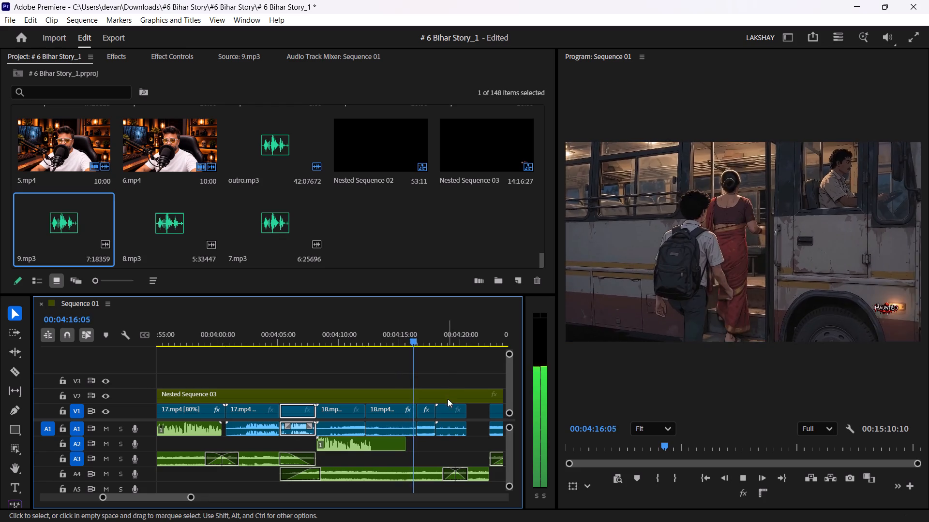
key("space")
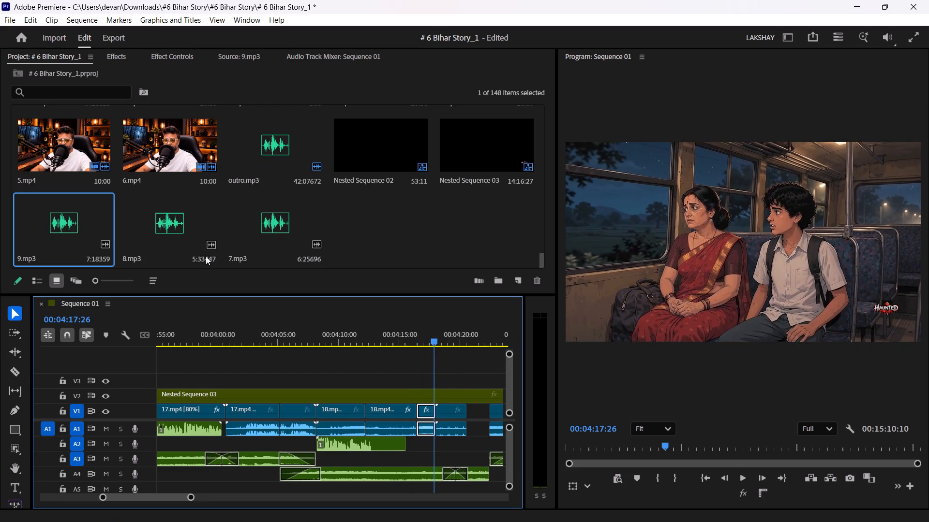
Place 8.mp3 on track A2 directly after the 9.mp3 clip, at about 00:04:15.
left_click_drag(181, 231, 406, 444)
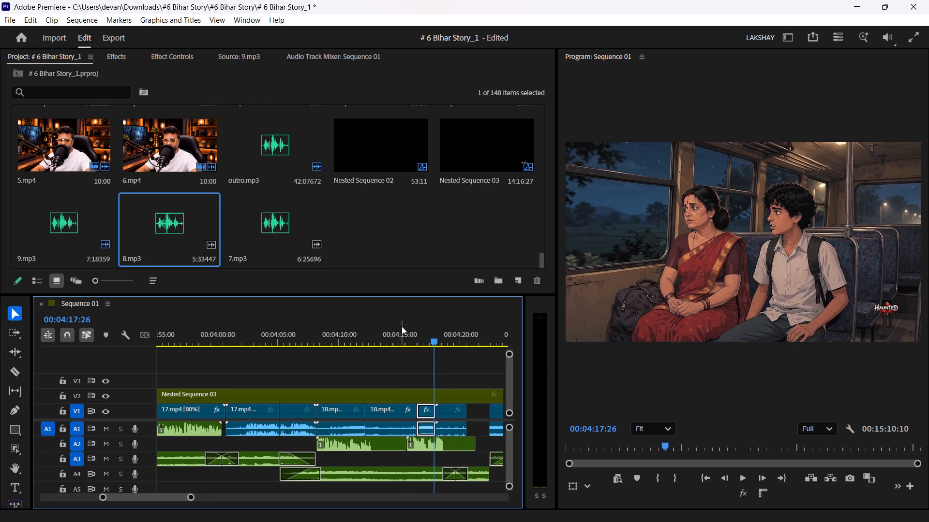
Play back the sequence from about 00:04:15 and return the playhead to about 00:04:16.
left_click(402, 326)
key("space")
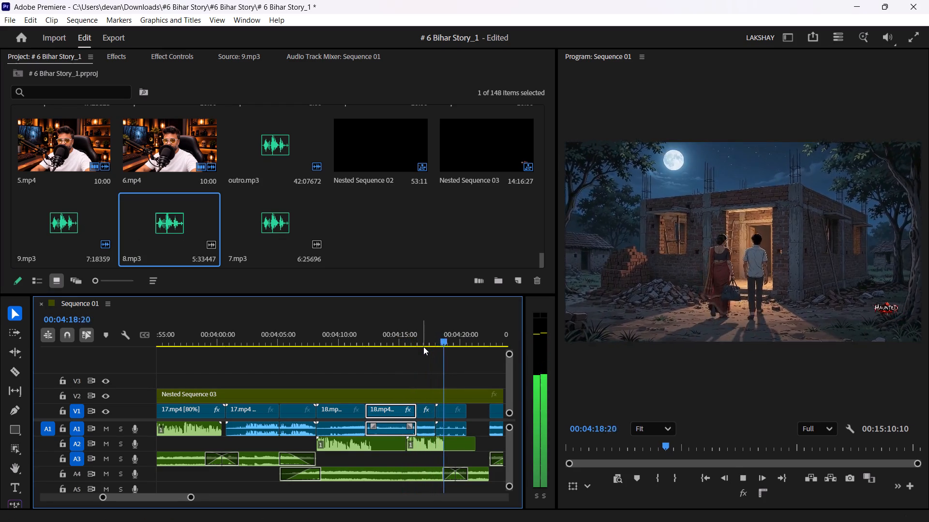
left_click_drag(426, 337, 414, 340)
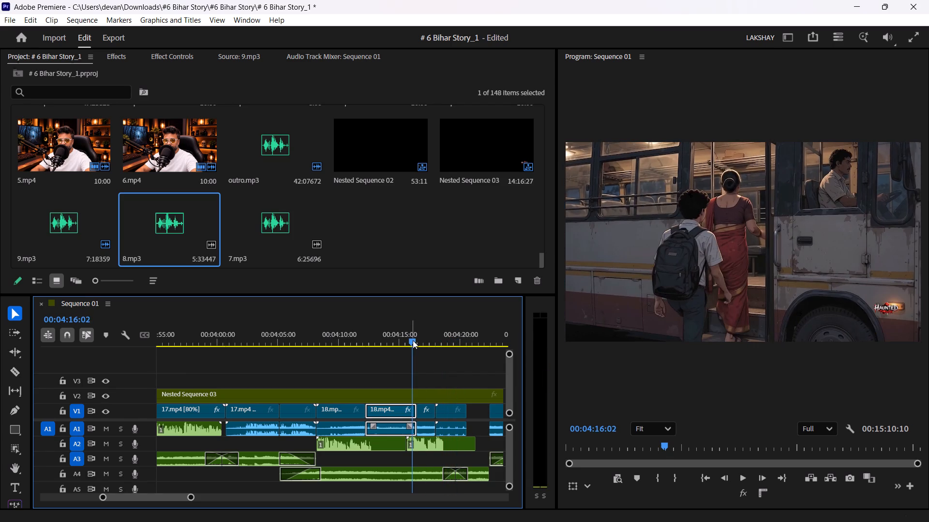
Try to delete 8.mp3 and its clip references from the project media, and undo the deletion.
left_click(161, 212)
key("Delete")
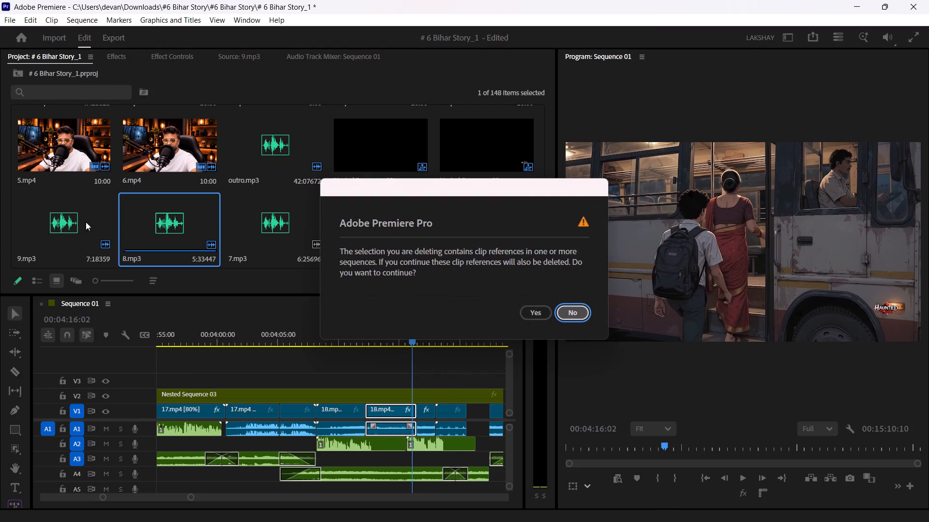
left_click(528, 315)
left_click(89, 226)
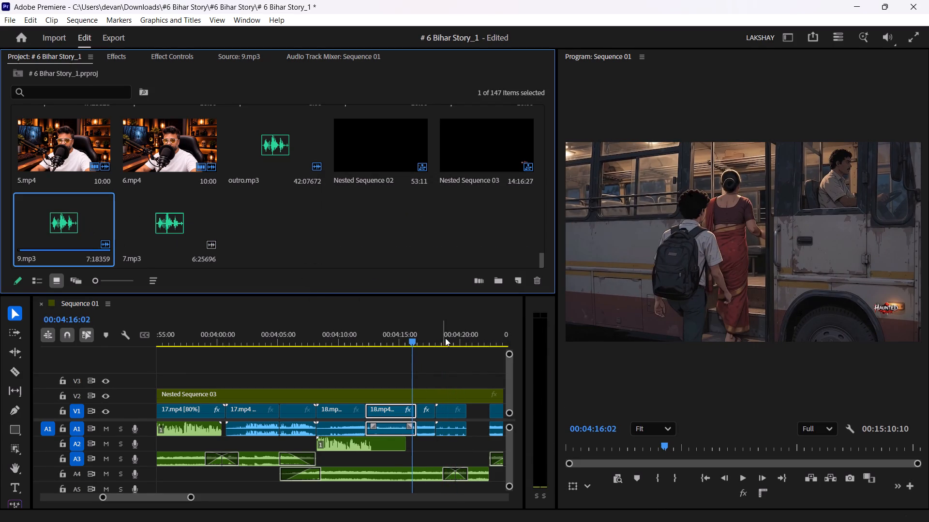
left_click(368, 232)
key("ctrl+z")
Delete the 8.mp3 and 9.mp3 clips from track A2 of the sequence.
left_click(447, 442)
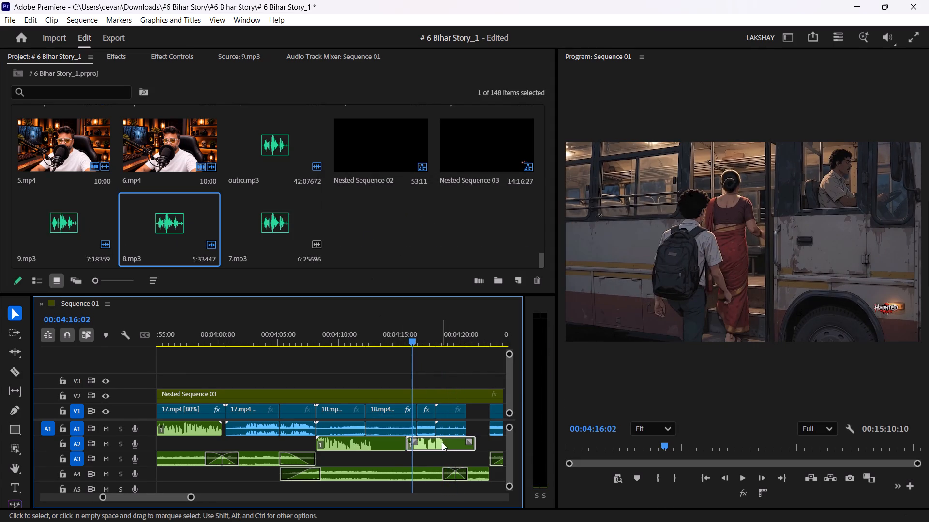
key("Delete")
left_click(345, 442)
key("Delete")
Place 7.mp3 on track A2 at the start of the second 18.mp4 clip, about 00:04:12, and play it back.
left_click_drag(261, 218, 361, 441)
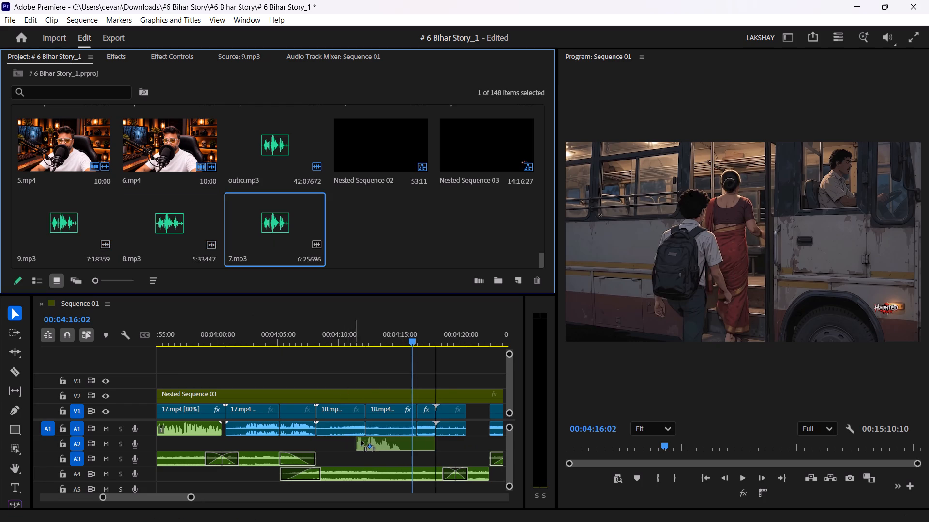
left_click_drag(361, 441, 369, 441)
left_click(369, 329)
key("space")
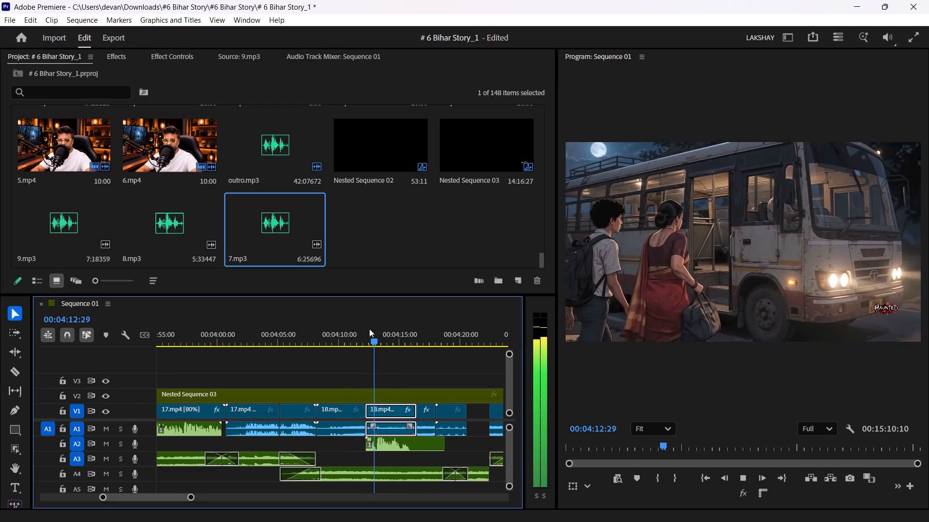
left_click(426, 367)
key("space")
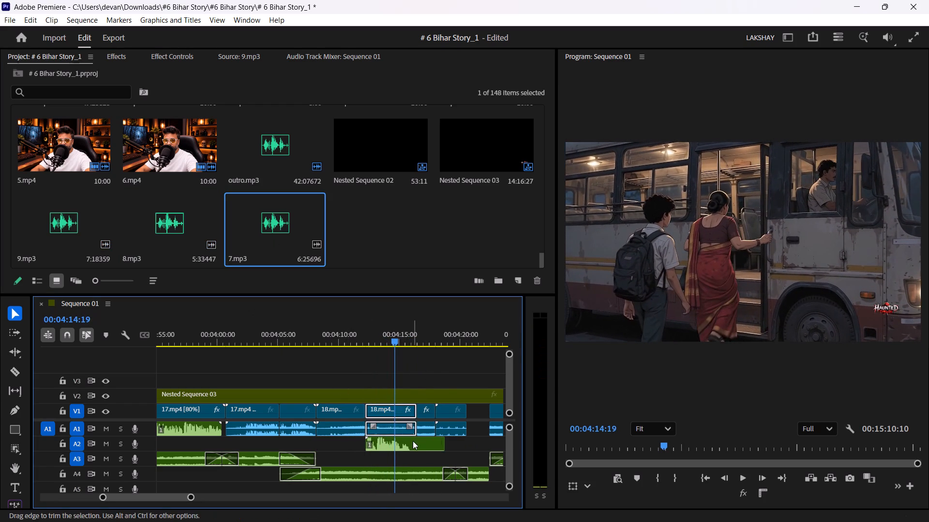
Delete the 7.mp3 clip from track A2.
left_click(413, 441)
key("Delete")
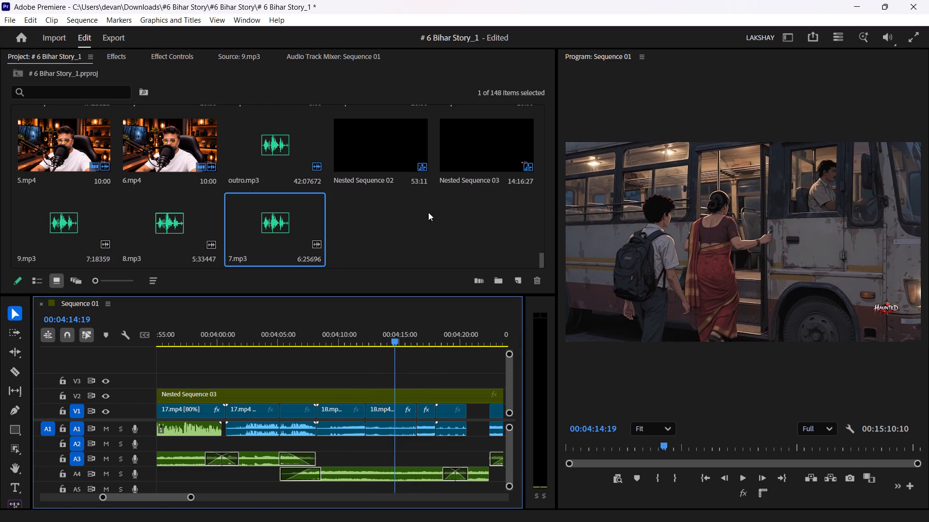
Open 7.mp3 from the project media in the Source monitor to examine its waveform.
left_click_drag(375, 228, 73, 252)
left_click(403, 231)
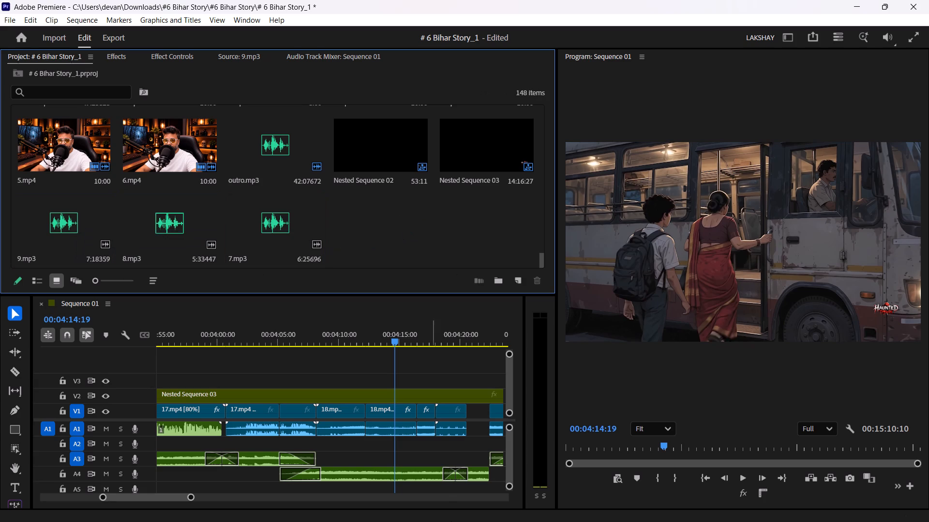
double_click(264, 226)
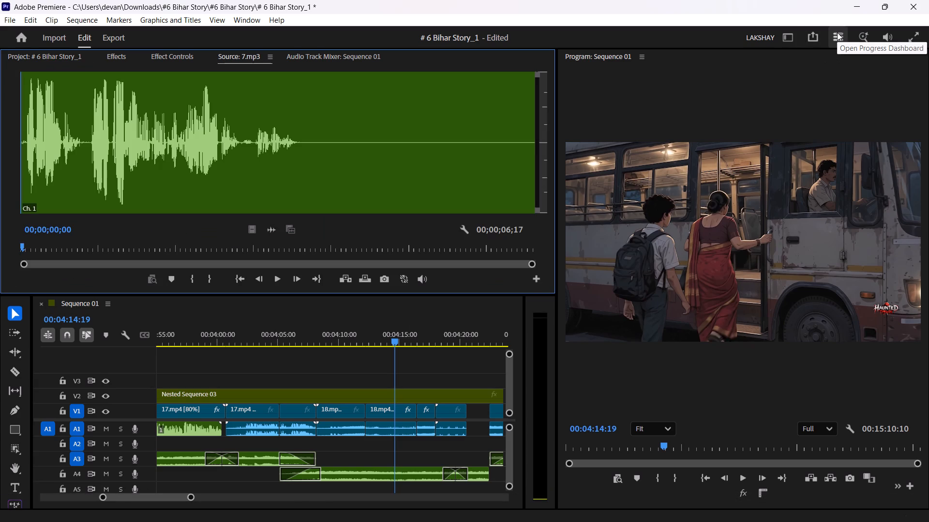
Check the files listed under Media Intelligence Analysis in the Progress Dashboard.
left_click(836, 40)
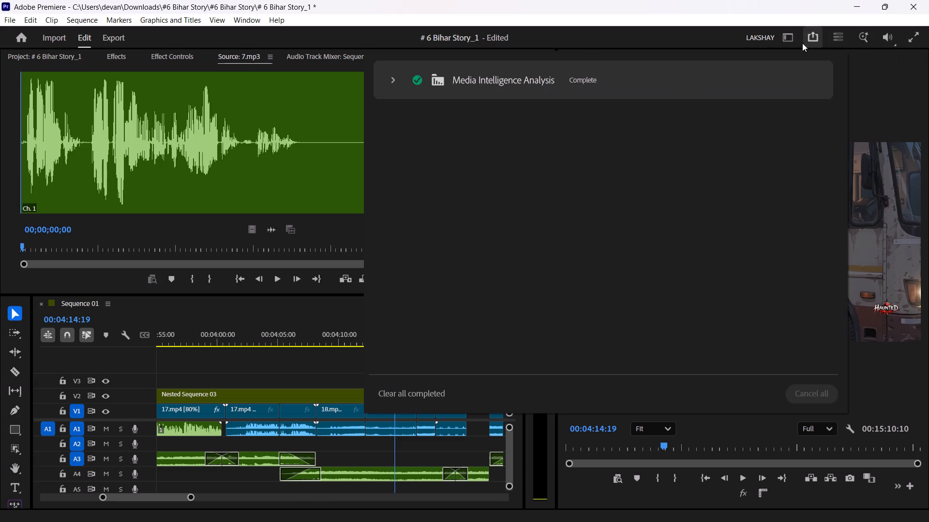
left_click(394, 82)
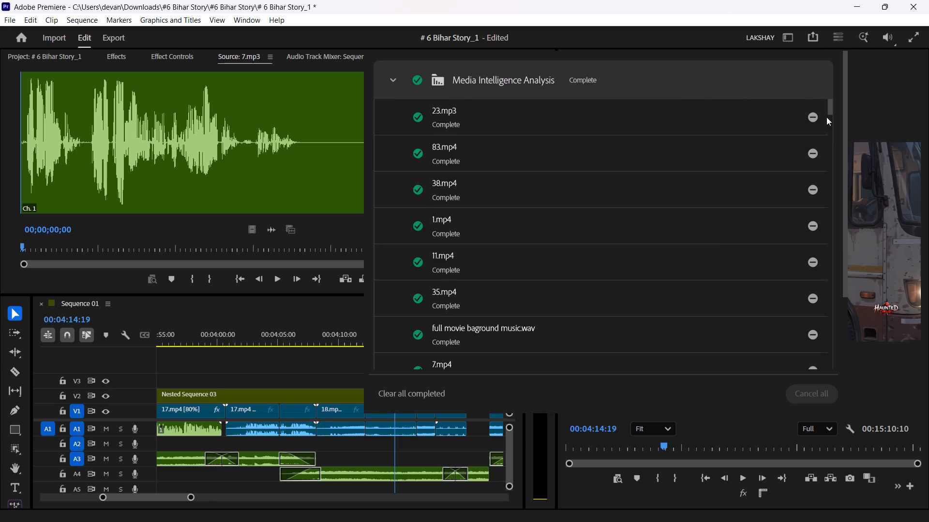
left_click_drag(828, 109, 794, 381)
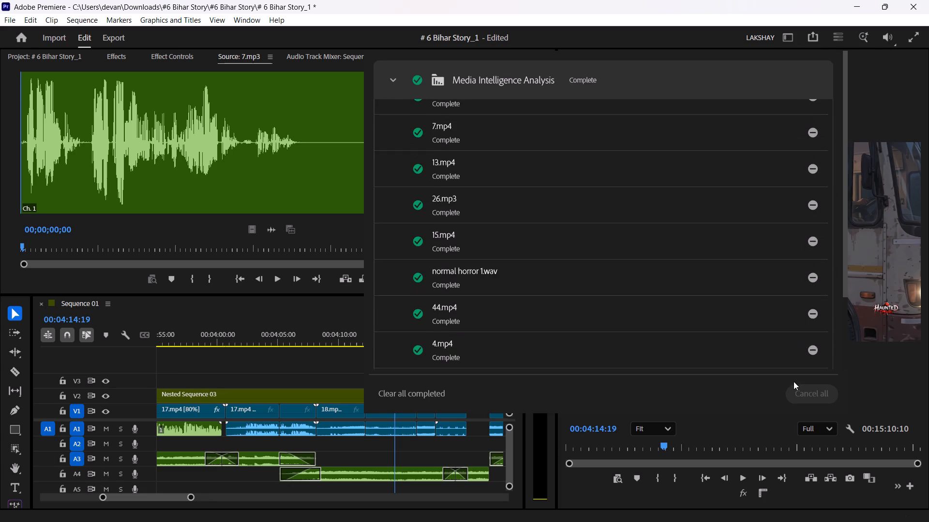
left_click_drag(794, 381, 790, 390)
Delete 9.mp3, 8.mp3 and 7.mp3 from the project media.
left_click(39, 60)
left_click_drag(398, 213, 159, 217)
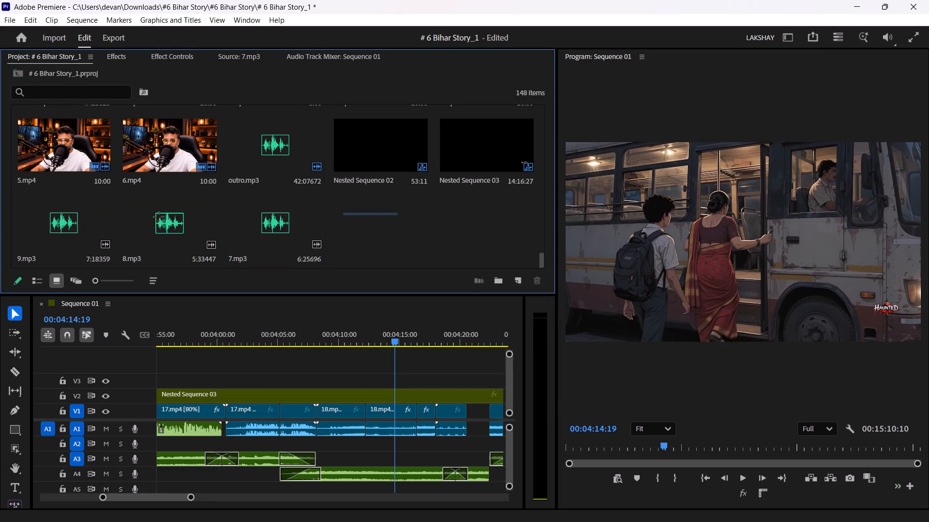
left_click_drag(159, 217, 36, 231)
key("BackSpace")
key("Delete")
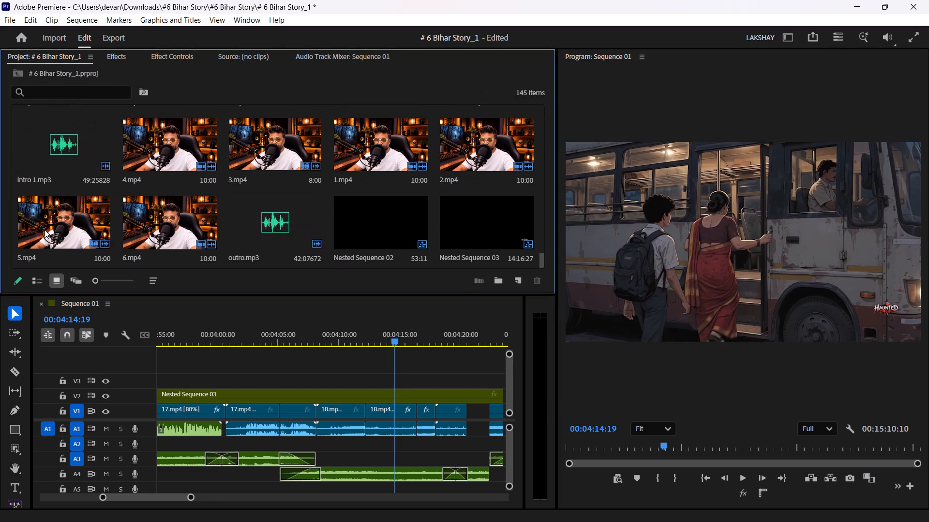
left_click_drag(540, 261, 536, 287)
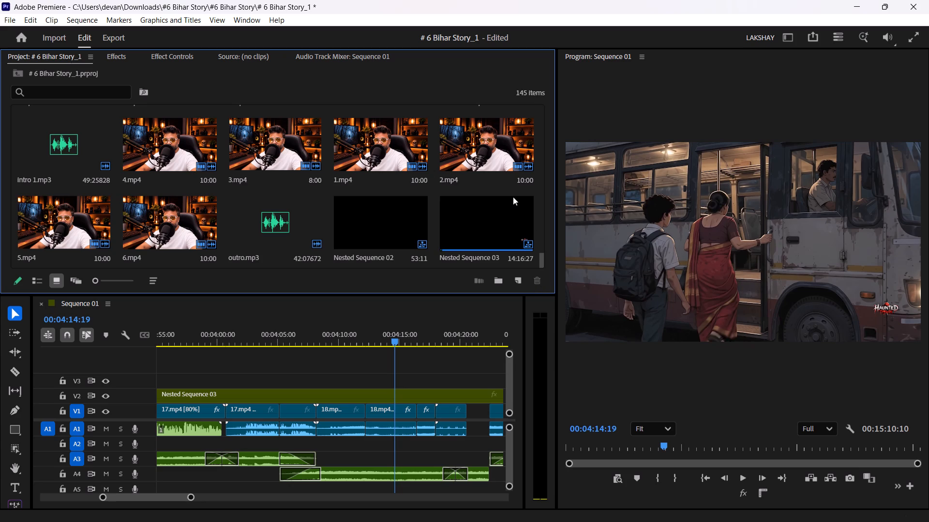
key("ctrl+z")
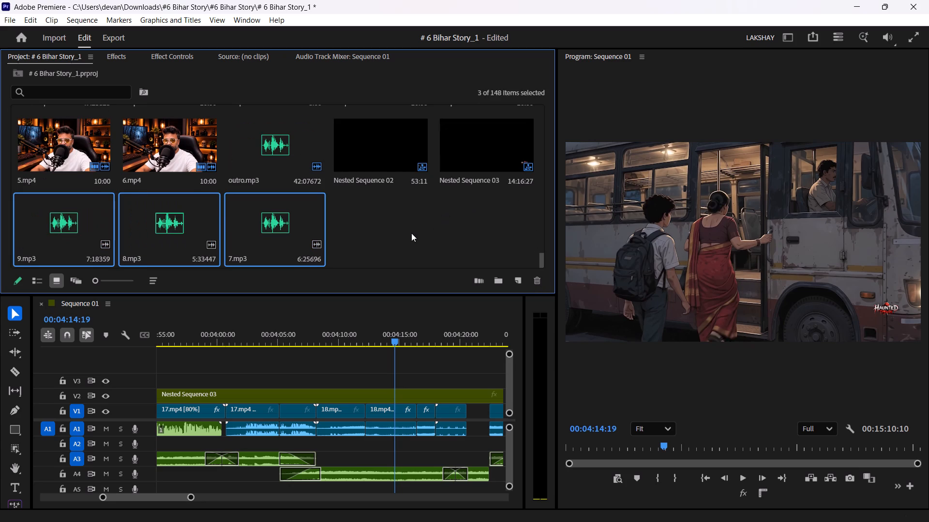
key("Delete")
Switch to the Chrome window showing Audio.rar in Google Drive and close it.
left_click(532, 505)
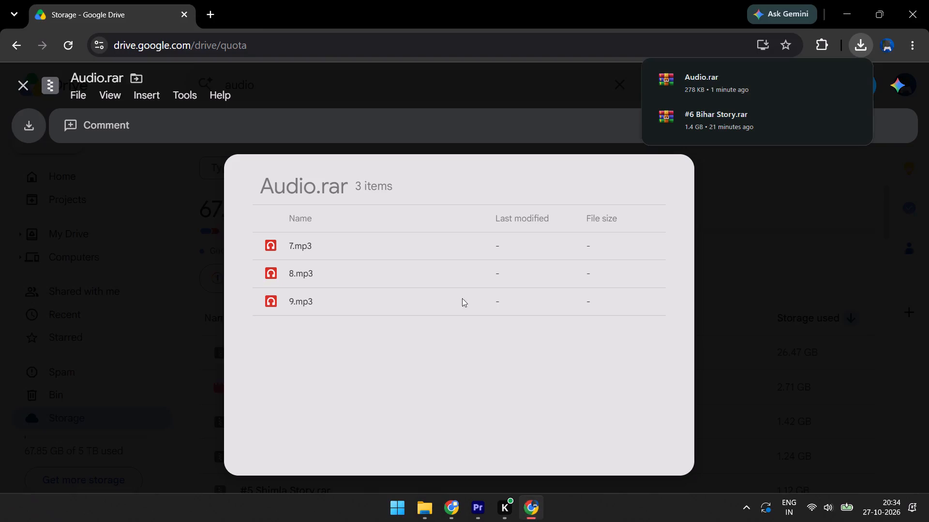
left_click(203, 2)
left_click(928, 0)
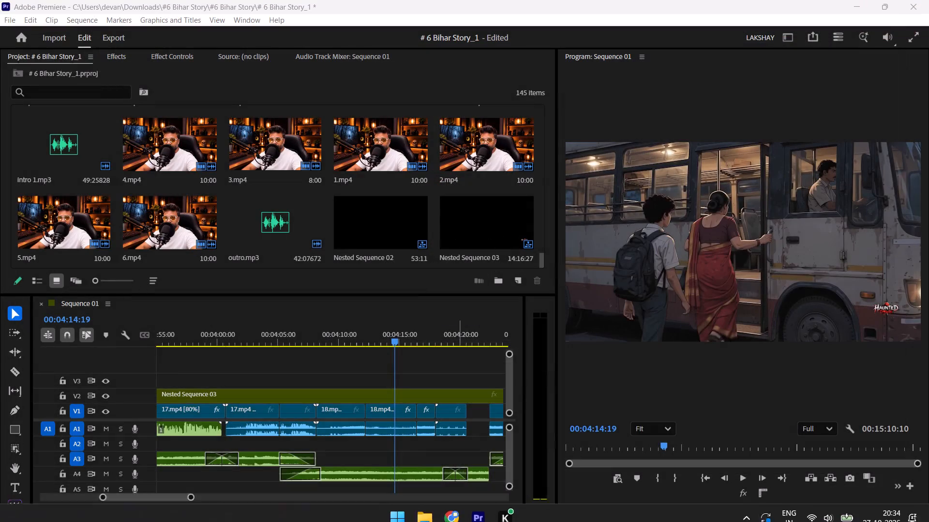
In the other Chrome window, search the web for mp3 to mp4 and open CloudConvert's MP4 to MP3 Converter.
left_click(461, 512)
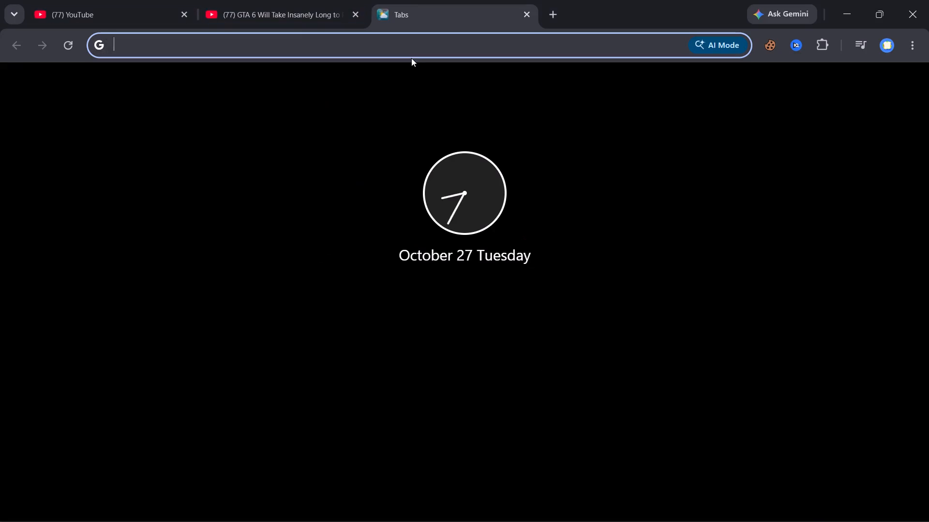
type("mp3")
key("space")
key("Down")
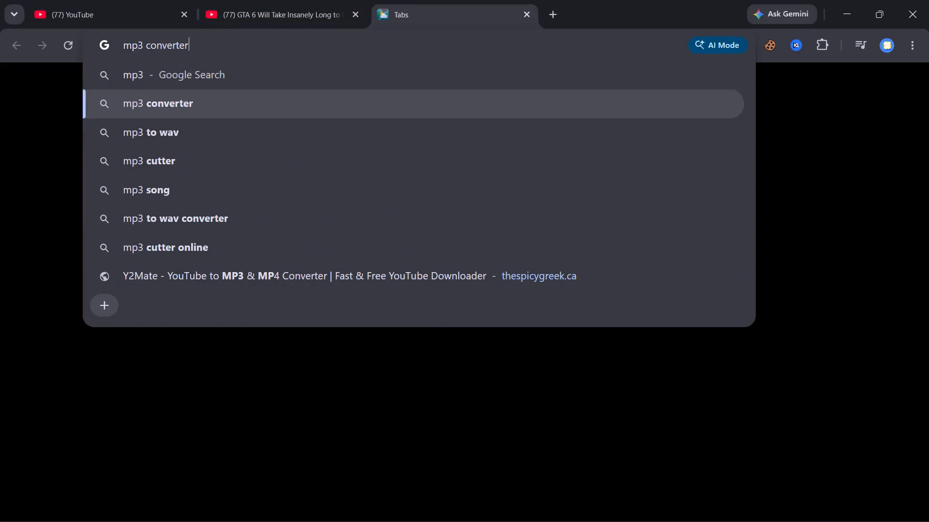
key("Down")
key("Up")
key("Up")
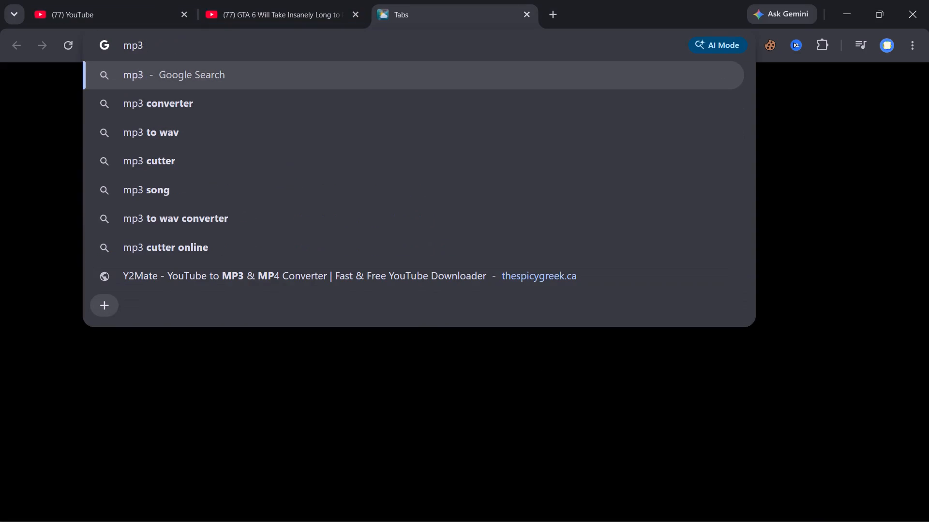
type("to m")
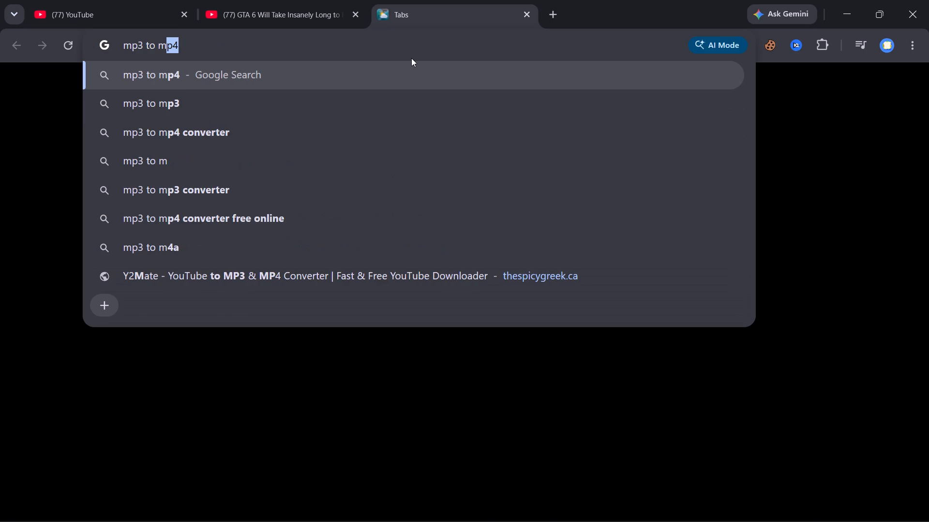
key("Return")
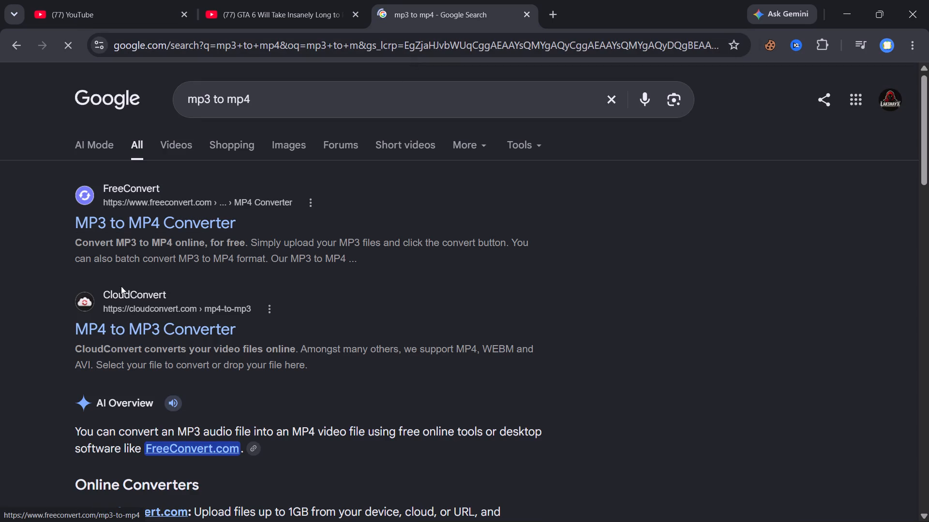
left_click(120, 315)
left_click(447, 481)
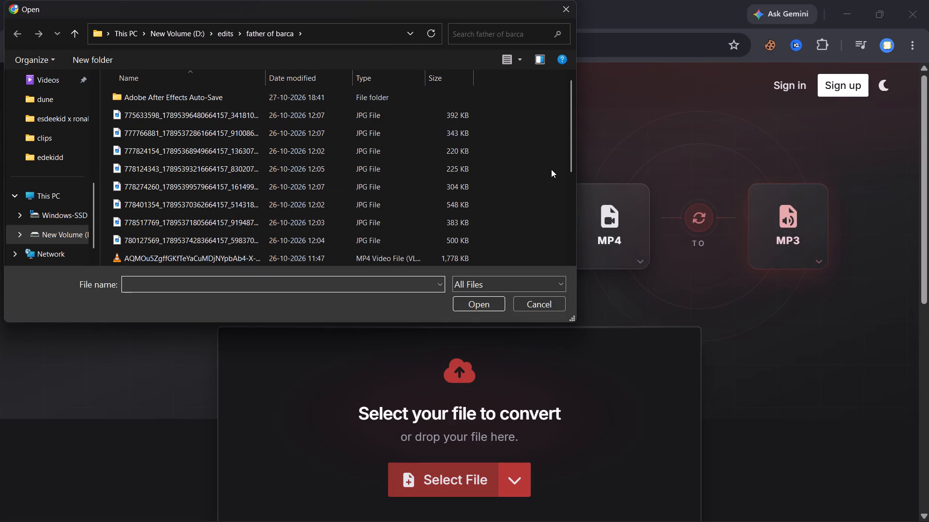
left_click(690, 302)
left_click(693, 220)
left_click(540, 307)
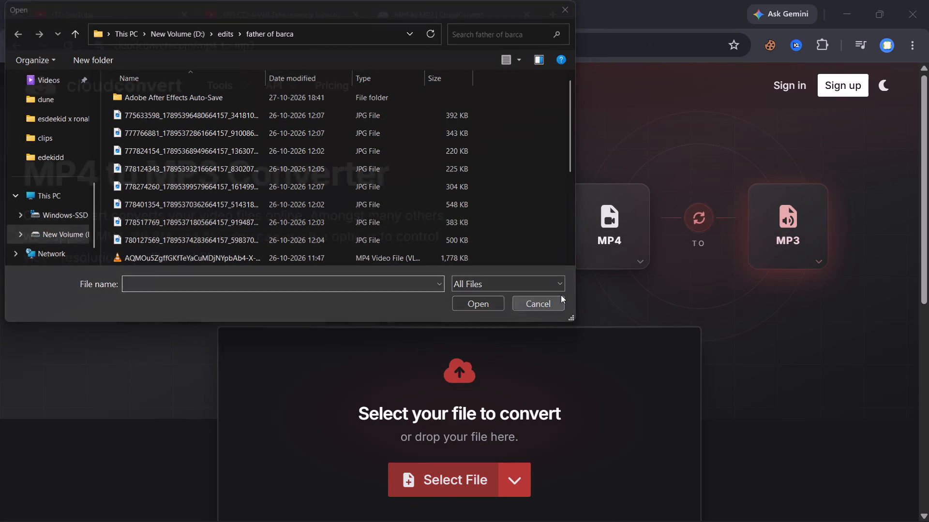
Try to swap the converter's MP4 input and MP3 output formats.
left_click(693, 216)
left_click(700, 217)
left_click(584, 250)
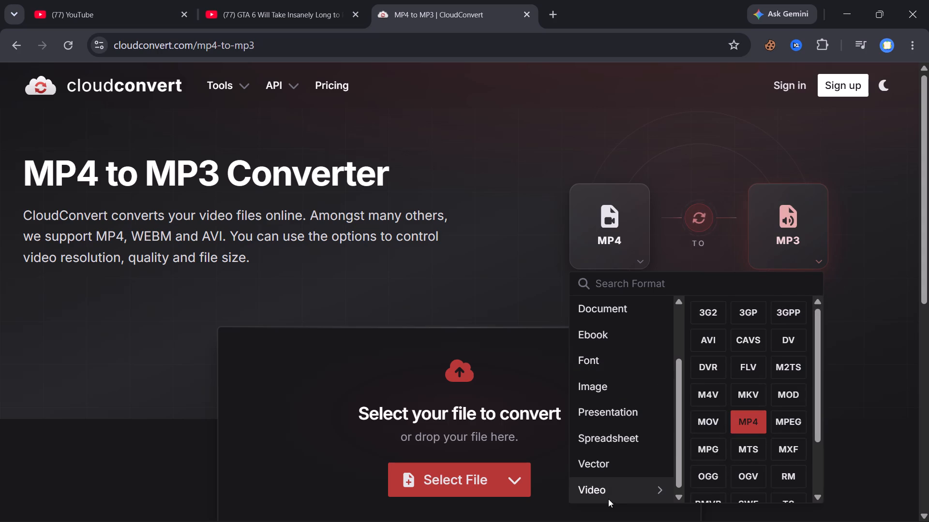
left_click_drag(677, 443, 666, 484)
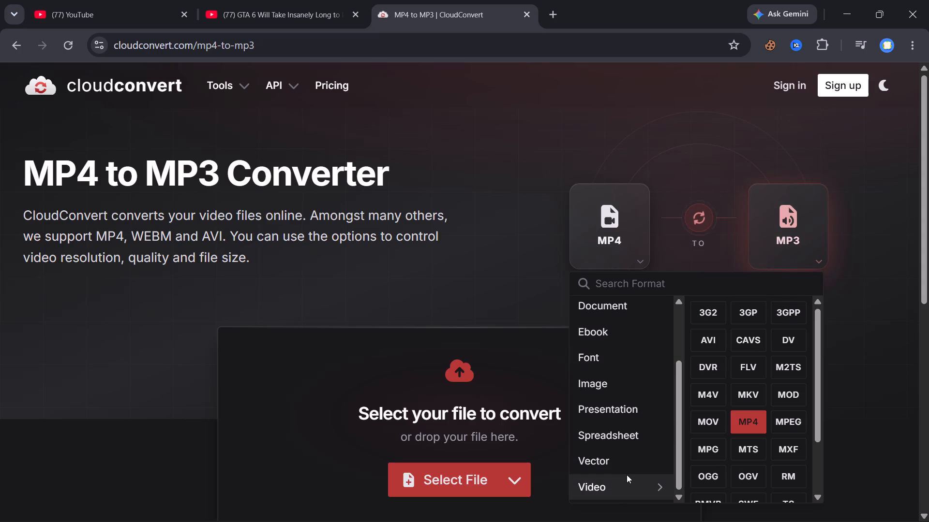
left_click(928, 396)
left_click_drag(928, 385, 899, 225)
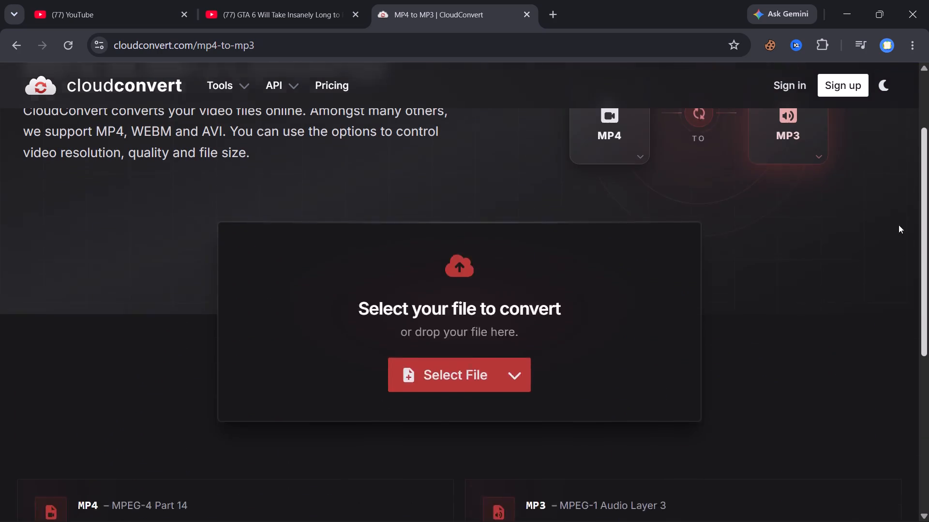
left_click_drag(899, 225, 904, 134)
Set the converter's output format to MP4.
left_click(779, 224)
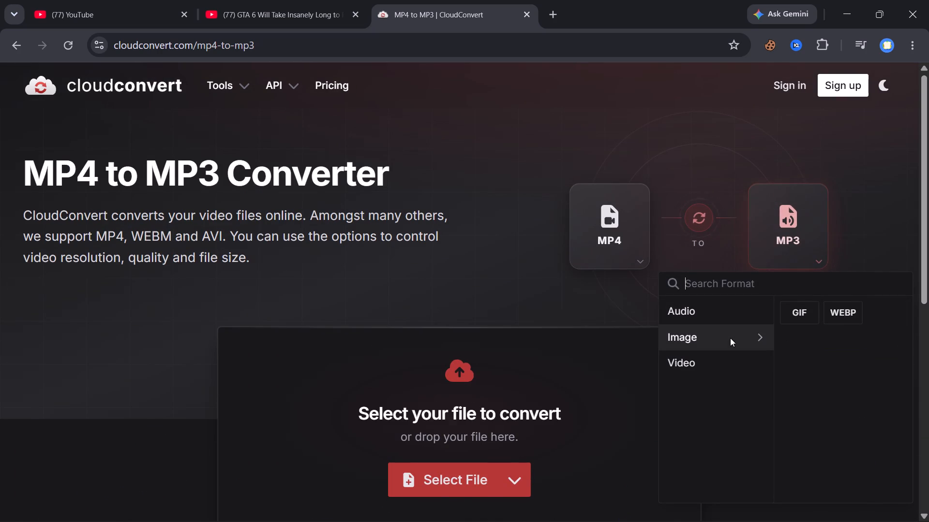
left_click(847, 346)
Set the converter's input format to MP3.
left_click(582, 223)
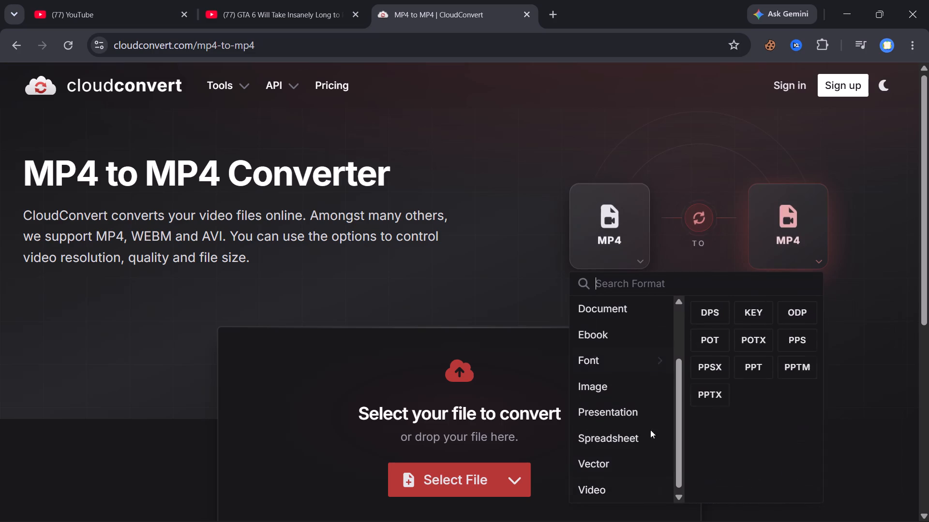
left_click_drag(677, 449, 667, 490)
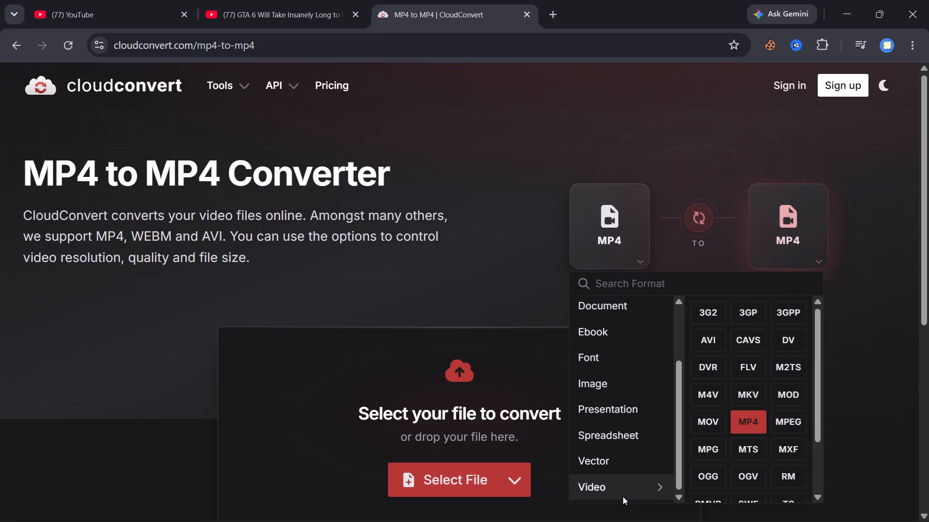
left_click_drag(683, 465, 644, 313)
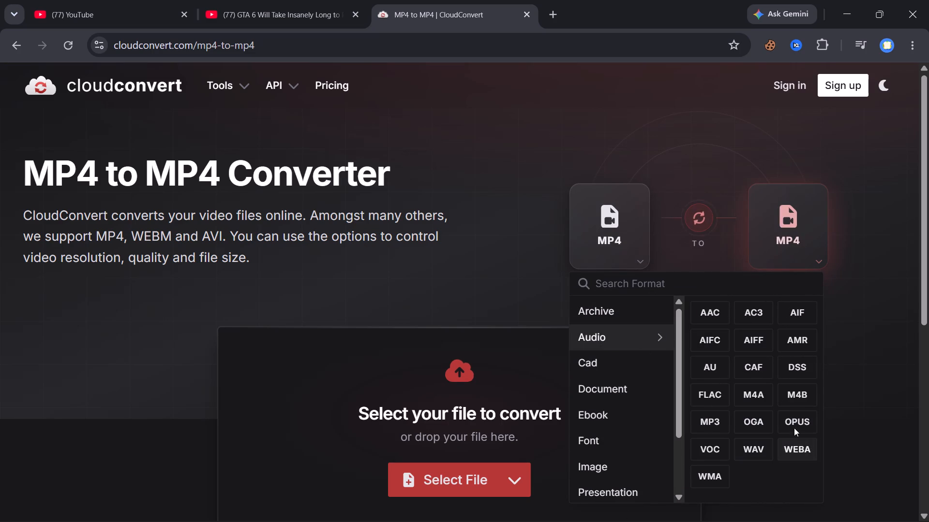
left_click(713, 421)
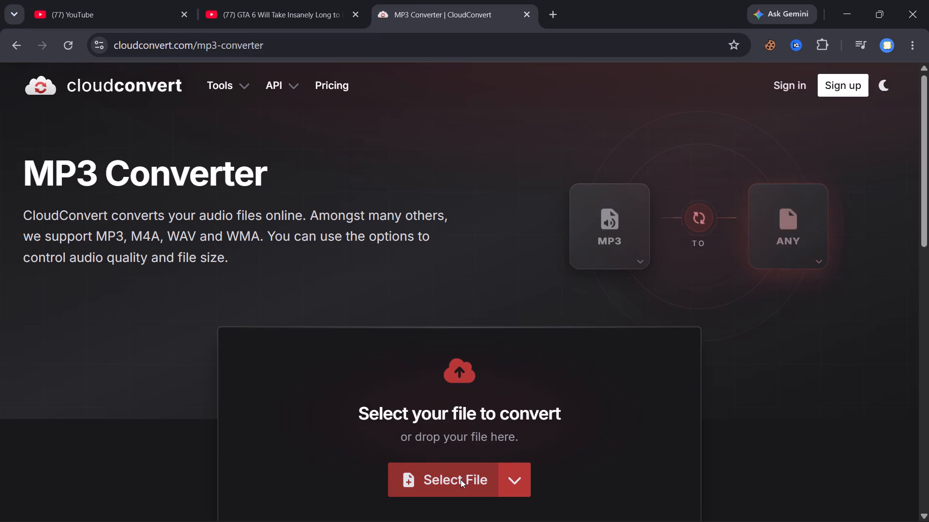
Set the converter's output format to WAV.
left_click(811, 260)
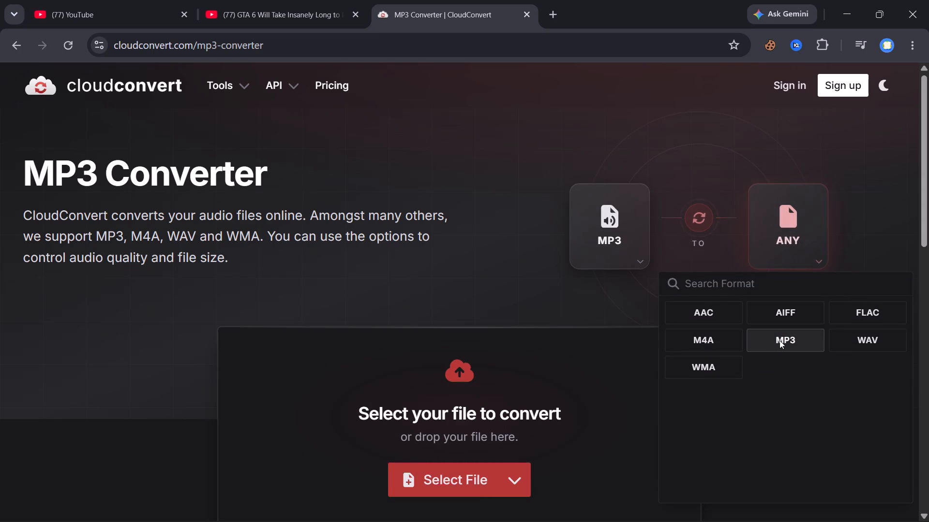
left_click(856, 348)
Load 9.mp3, 8.mp3 and 7.mp3 from the Audio folder in Downloads and convert them to WAV.
left_click(417, 494)
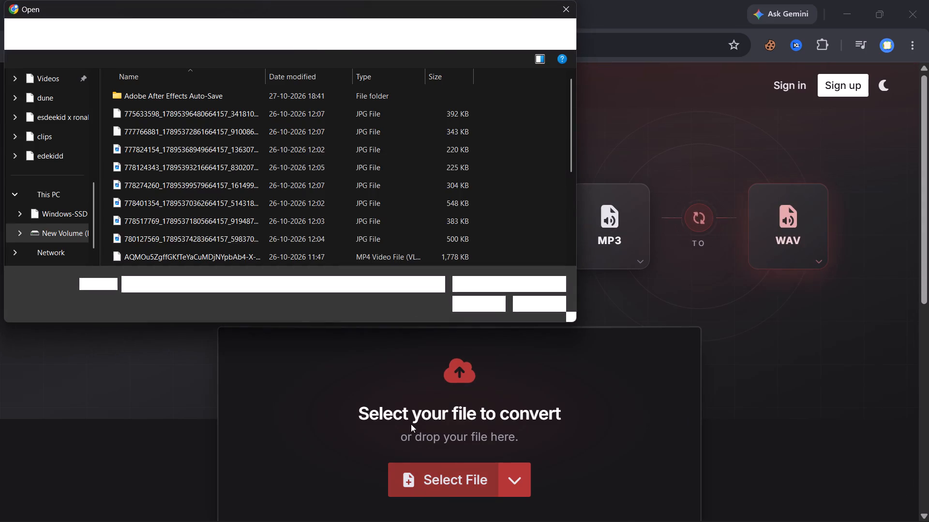
left_click_drag(96, 194, 101, 157)
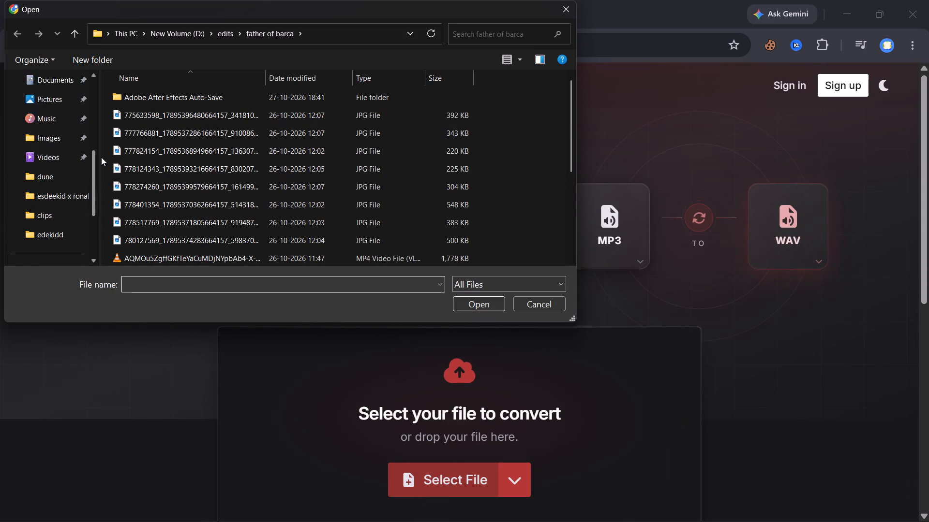
left_click_drag(101, 157, 101, 151)
left_click(75, 100)
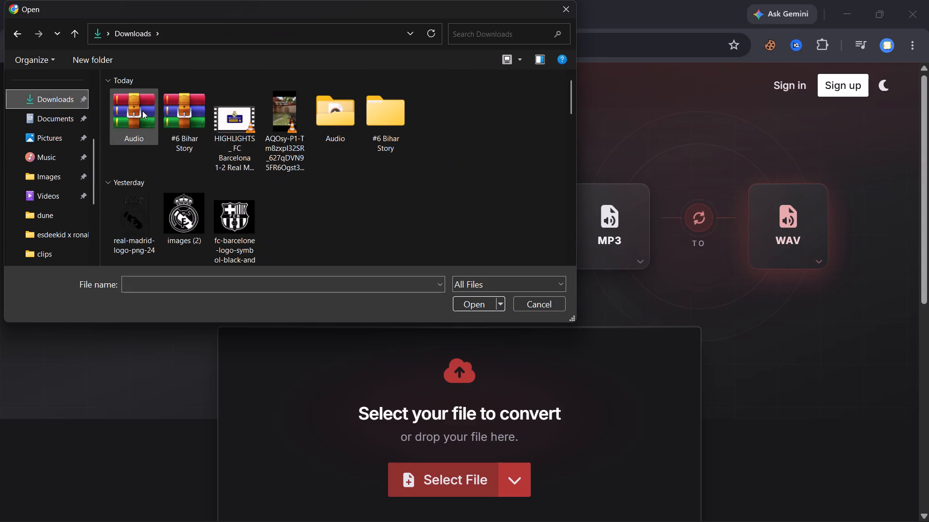
double_click(318, 118)
left_click_drag(257, 250, 140, 115)
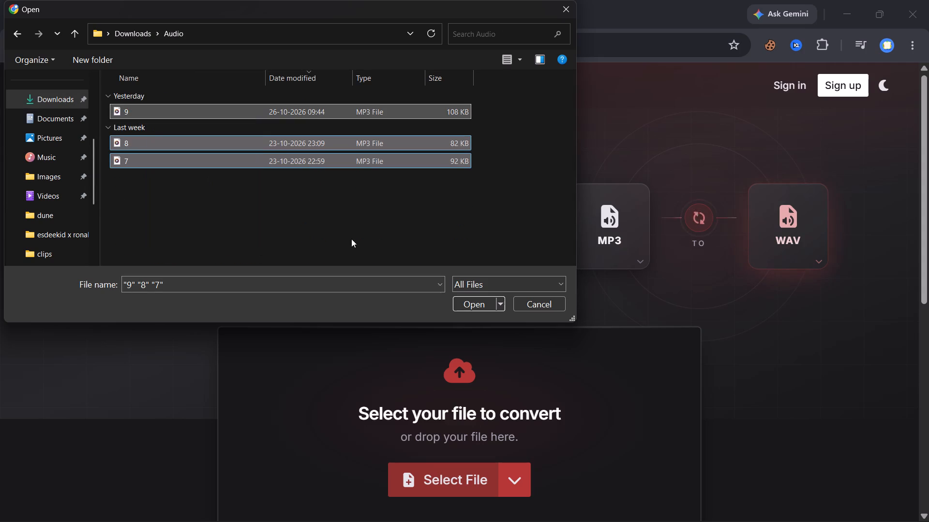
left_click(476, 304)
left_click(854, 499)
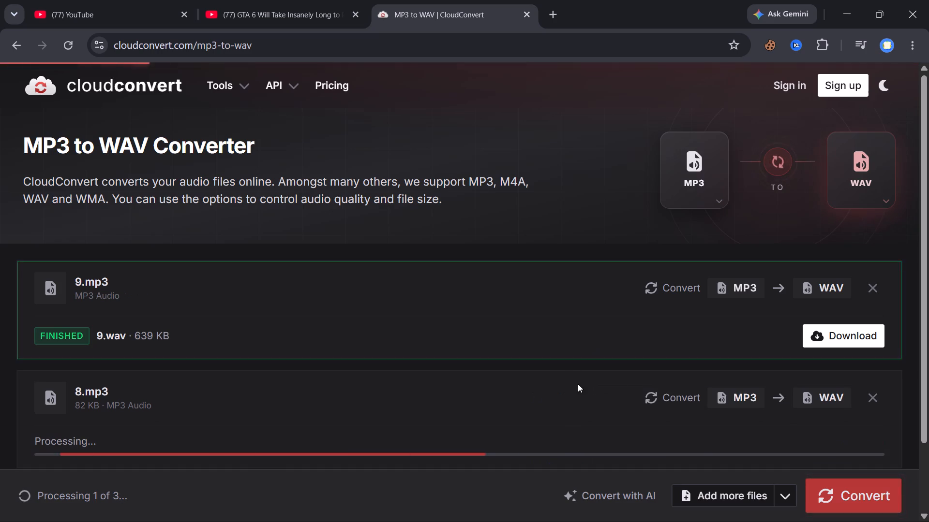
Download the converted 9.wav, 8.wav and 7.wav files.
left_click_drag(928, 278, 903, 376)
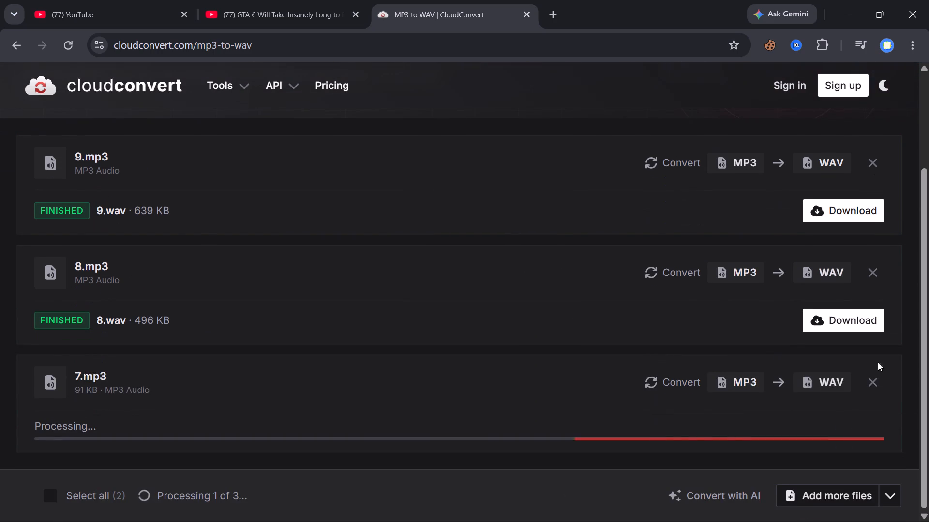
left_click(839, 217)
left_click(833, 320)
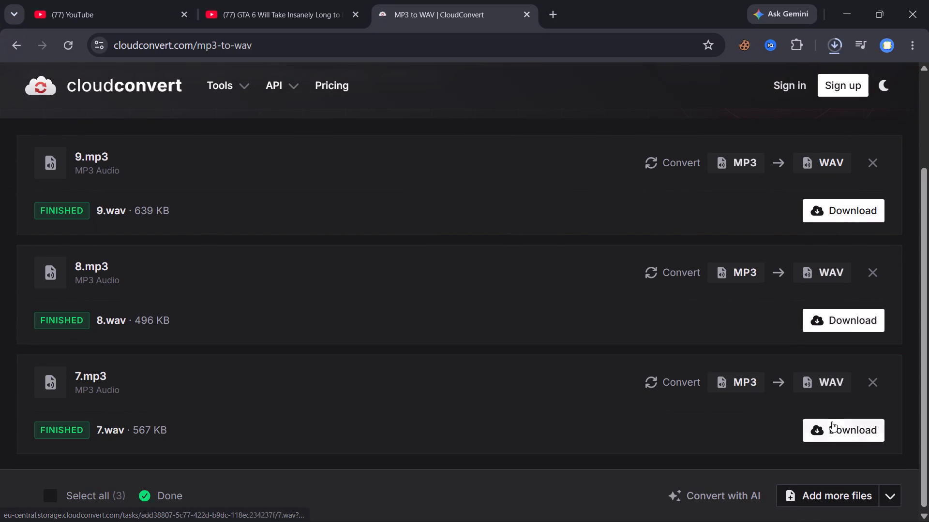
left_click(832, 430)
Switch to Premiere and import 7.wav from the Downloads folder into the # 6 Bihar Story_1 project.
left_click(445, 508)
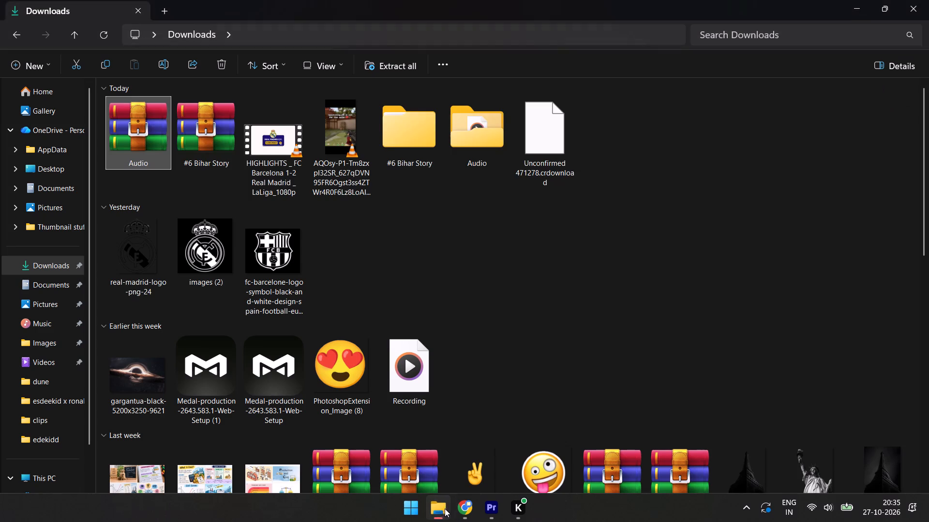
left_click(498, 504)
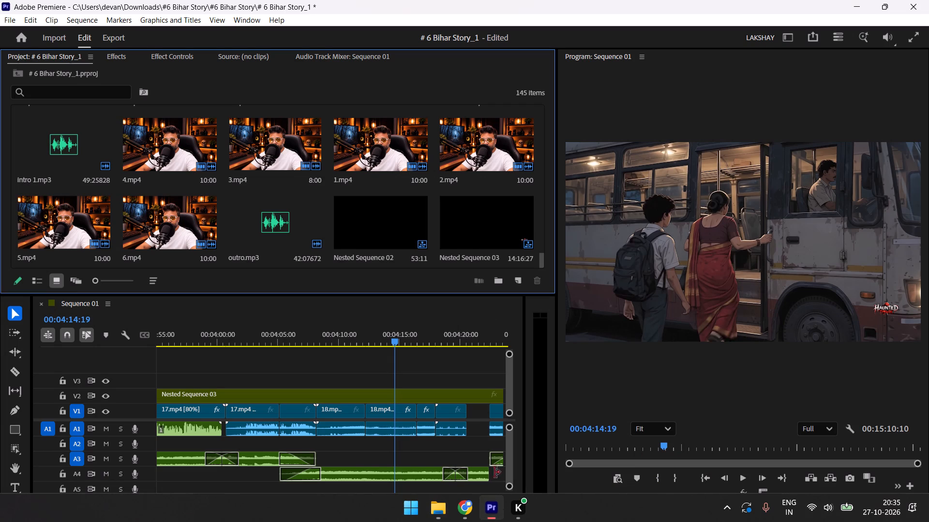
key("ctrl+i")
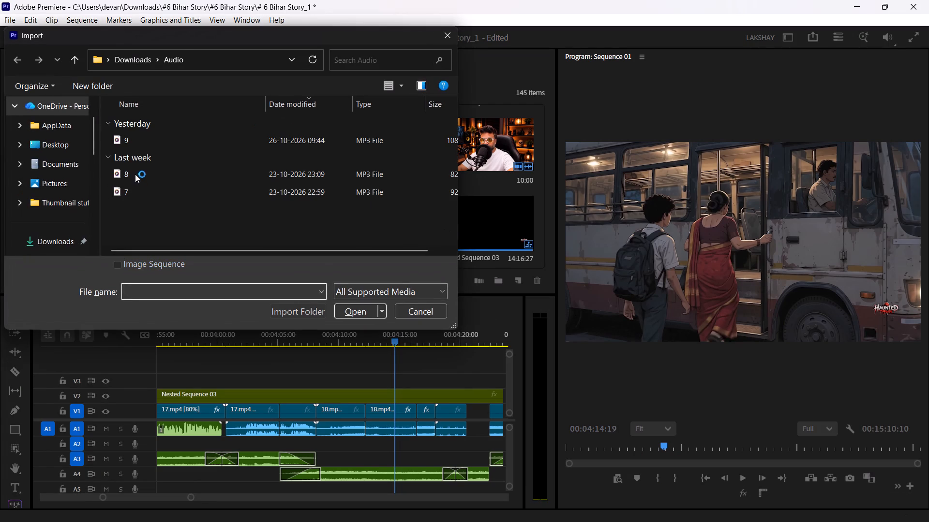
left_click(139, 63)
left_click(117, 142)
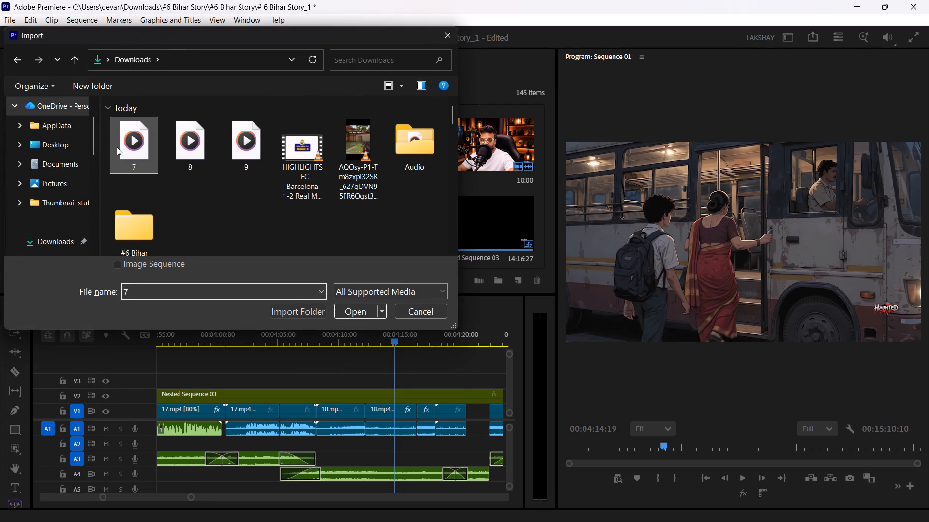
left_click(369, 313)
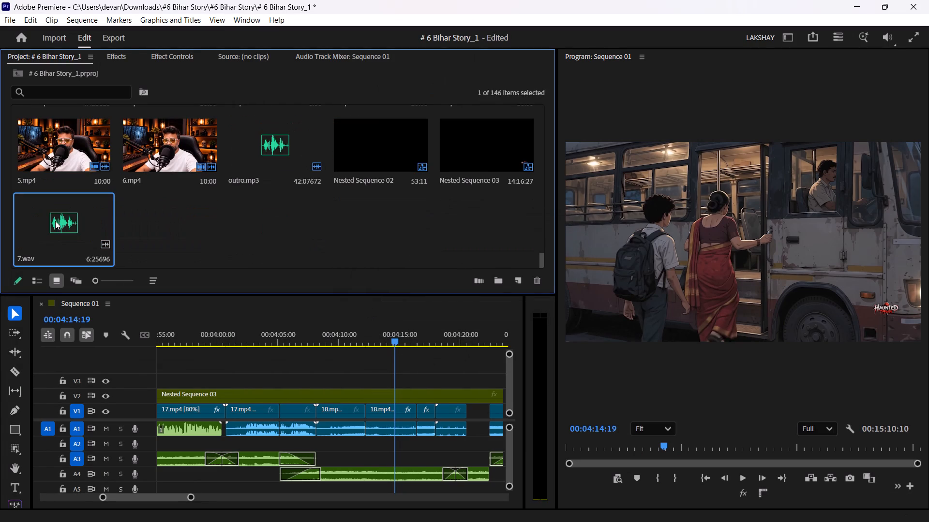
Open 7.wav in the Source Monitor and listen to its opening.
double_click(55, 221)
key("space")
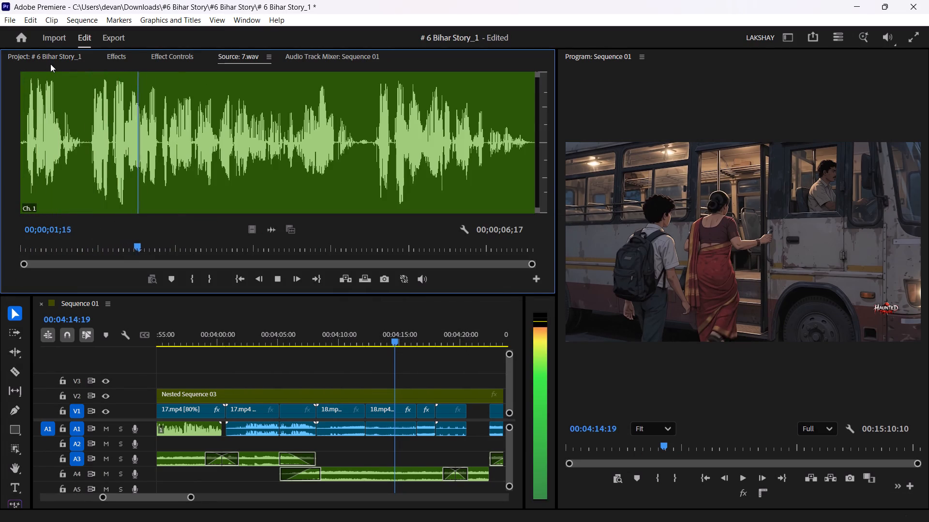
key("space")
Place 7.wav on audio track A2 at the start of the first 18.mp4 clip and play it back with the scene.
left_click(55, 58)
left_click_drag(52, 228, 334, 454)
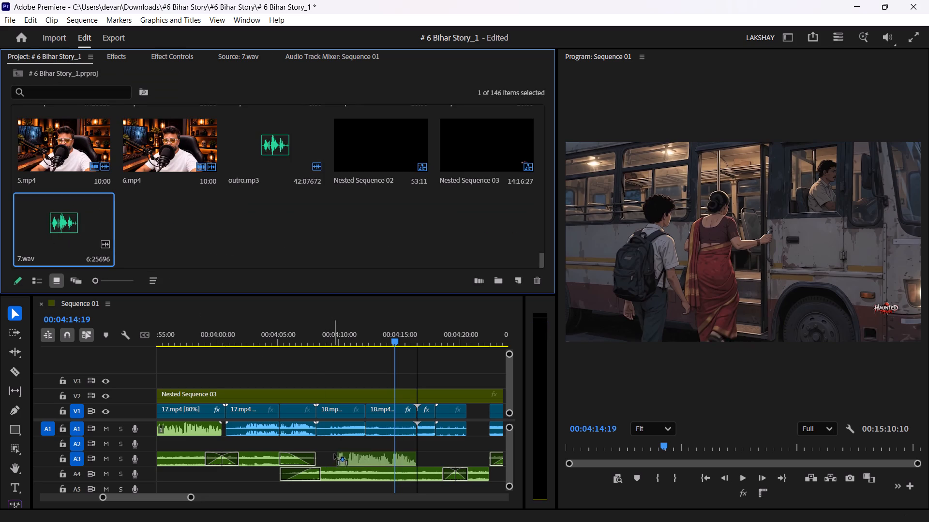
left_click_drag(334, 454, 316, 441)
left_click(301, 327)
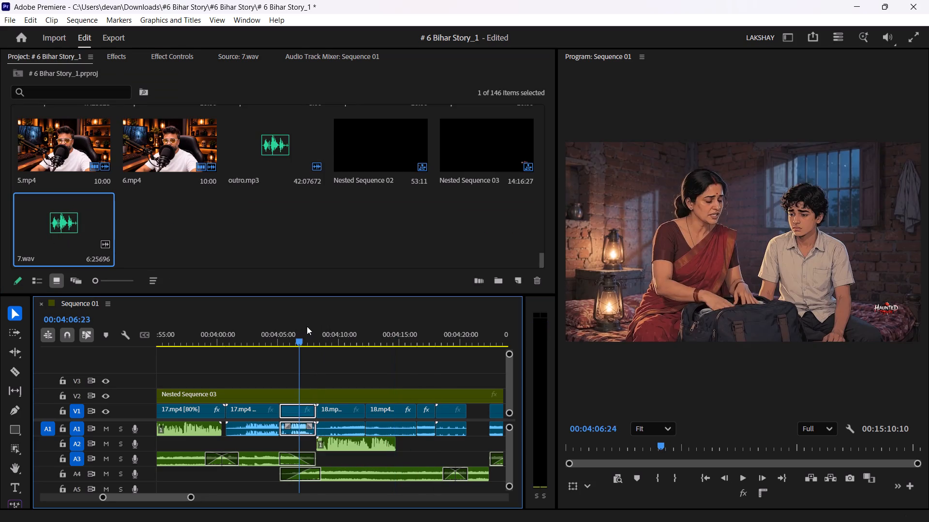
key("space")
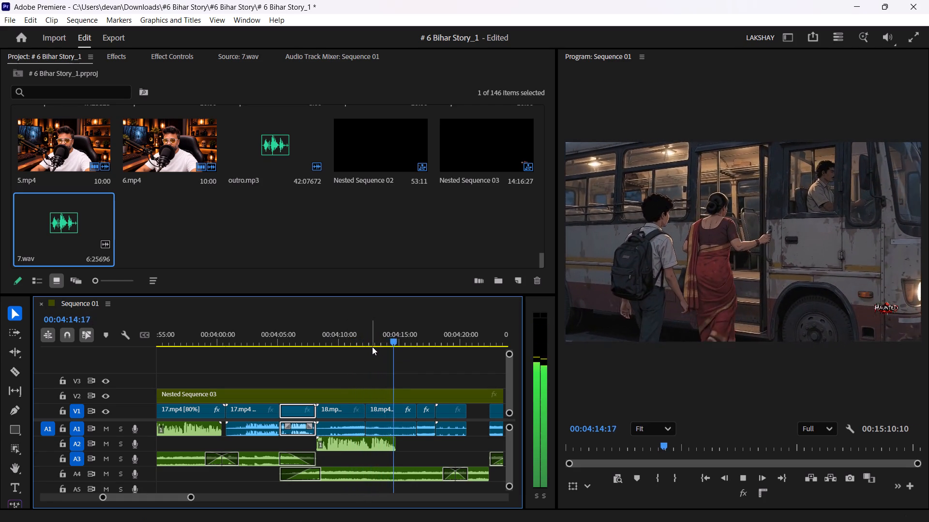
key("space")
Import 8.wav and 9.wav from the Downloads folder into the project.
left_click(382, 224)
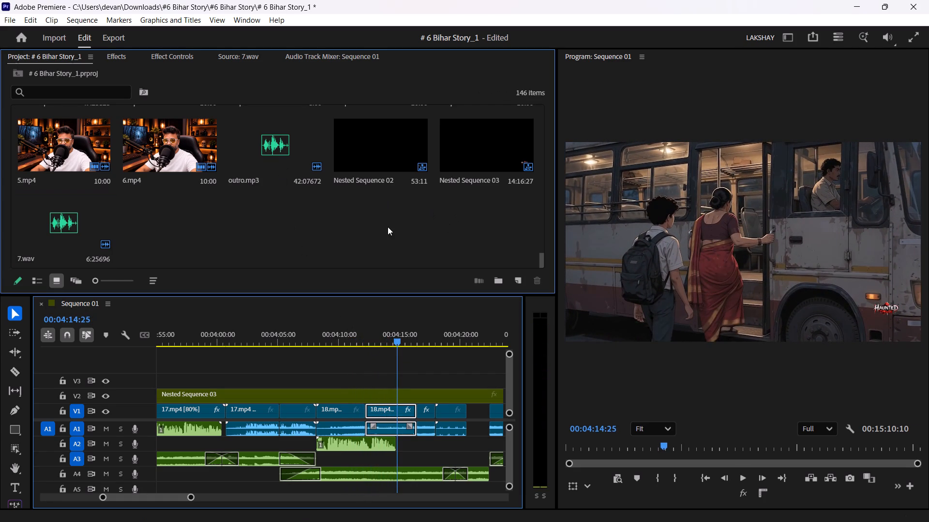
key("ctrl+i")
left_click(216, 149)
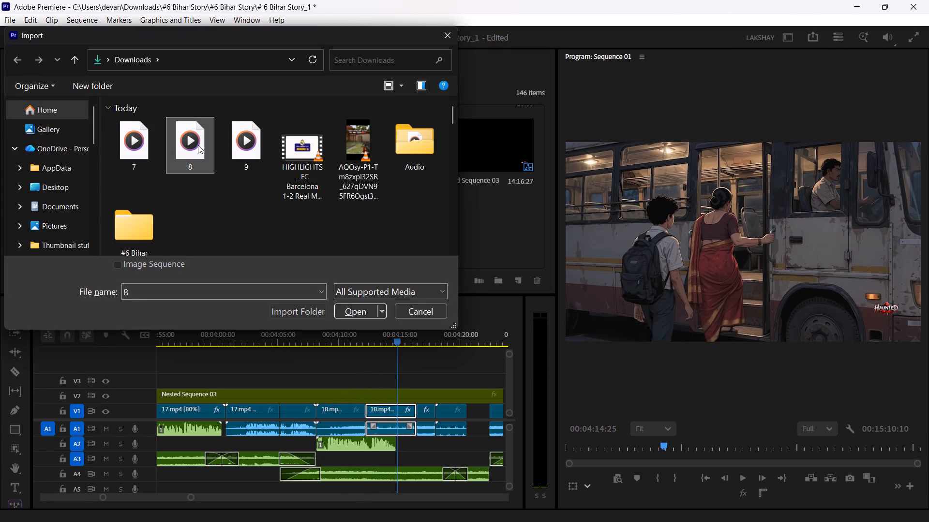
left_click(198, 145)
left_click(240, 151, "shift")
left_click(350, 314)
left_click(385, 222)
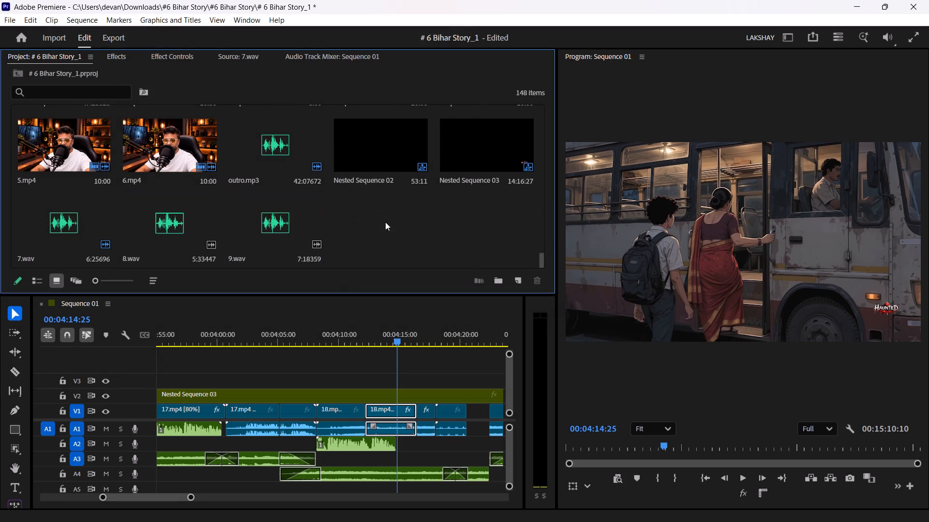
Place 8.wav on audio track A2 directly after 7.wav and play it back.
left_click_drag(186, 225, 398, 447)
key("space")
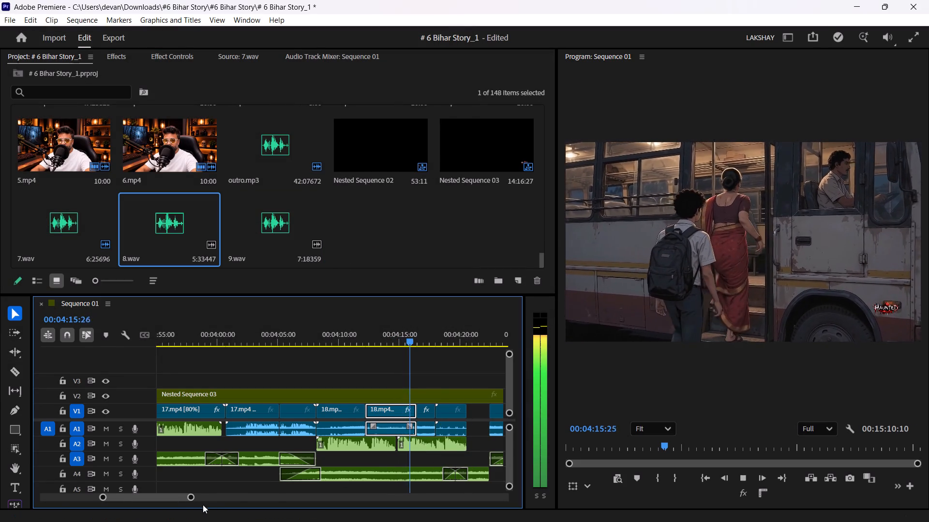
left_click_drag(188, 498, 177, 498)
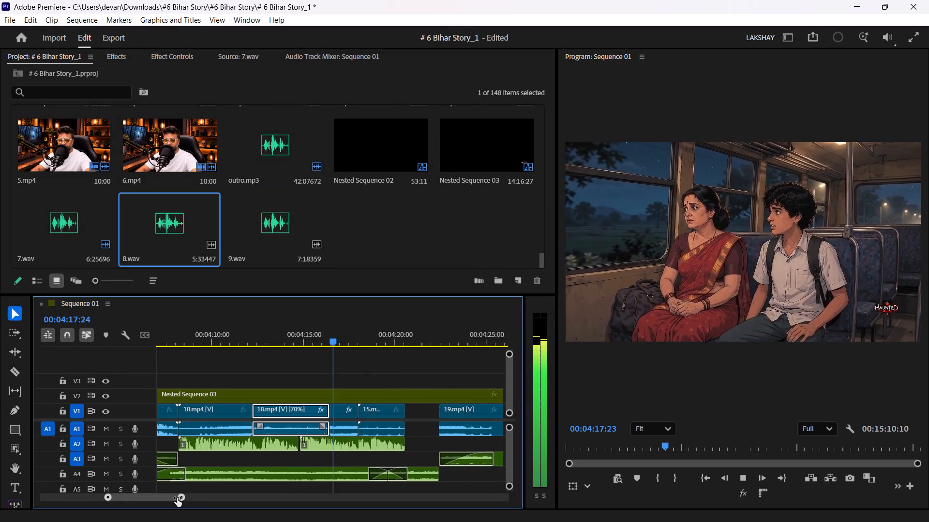
left_click_drag(177, 498, 215, 496)
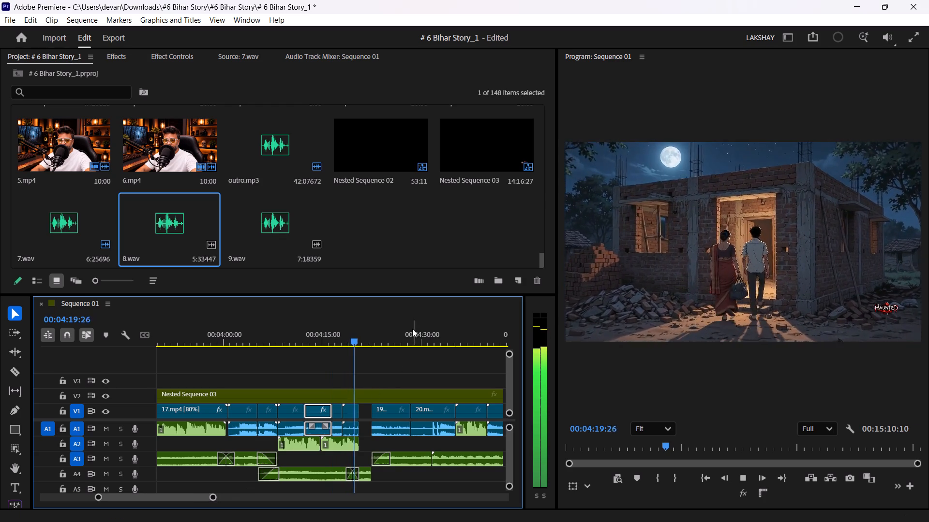
Place 9.wav on audio track A2 at the start of the 19.mp4 clip and play it back.
left_click(370, 335)
key("space")
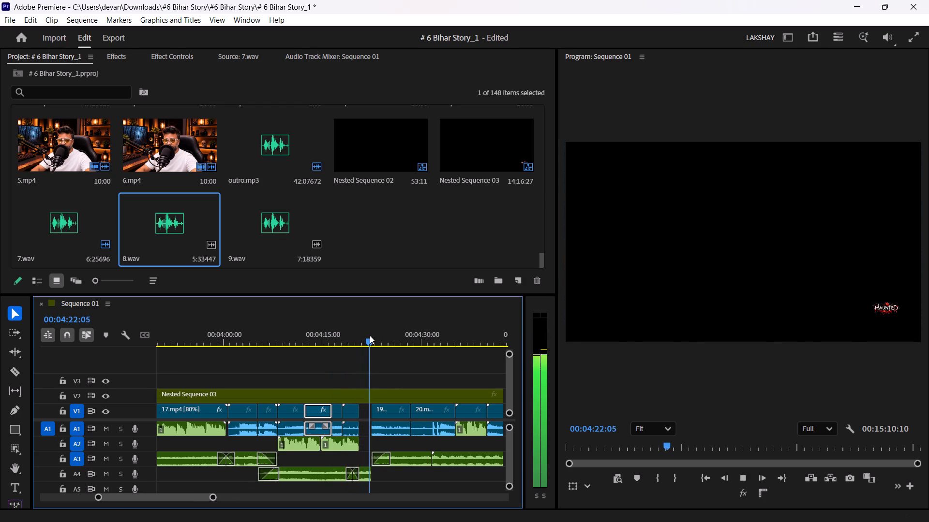
left_click_drag(267, 237, 322, 330)
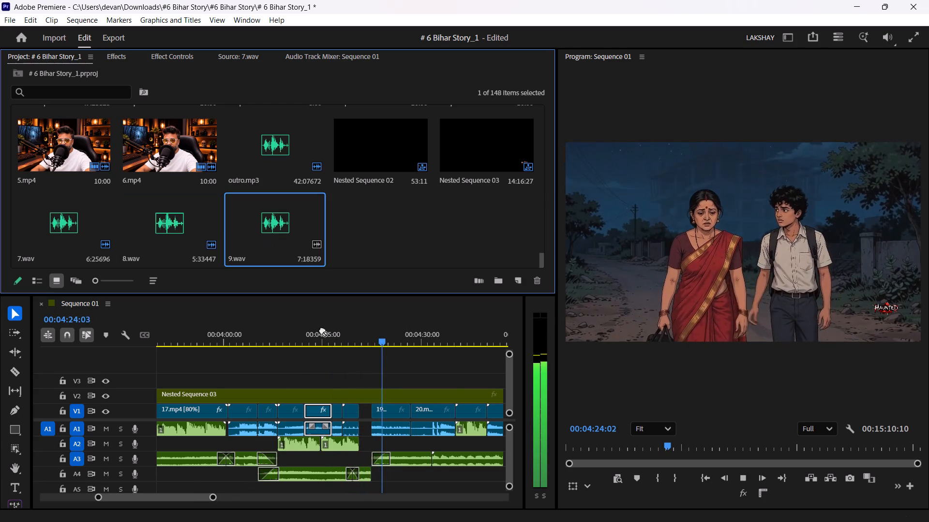
left_click_drag(322, 330, 372, 442)
left_click_drag(383, 336, 370, 344)
key("space")
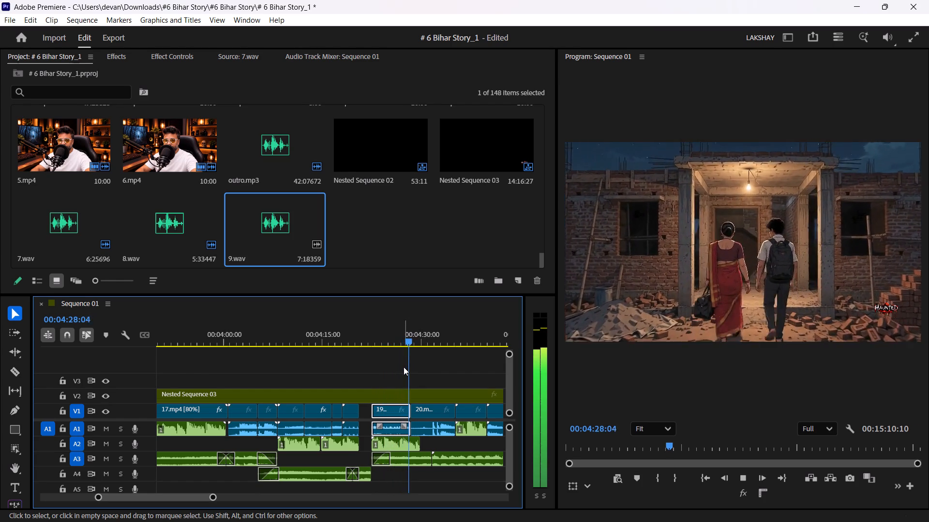
Cut the 20.mp4 clip at 00:04:28:12 and delete the short piece between 19.mp4 and the cut.
left_click_drag(413, 332, 408, 333)
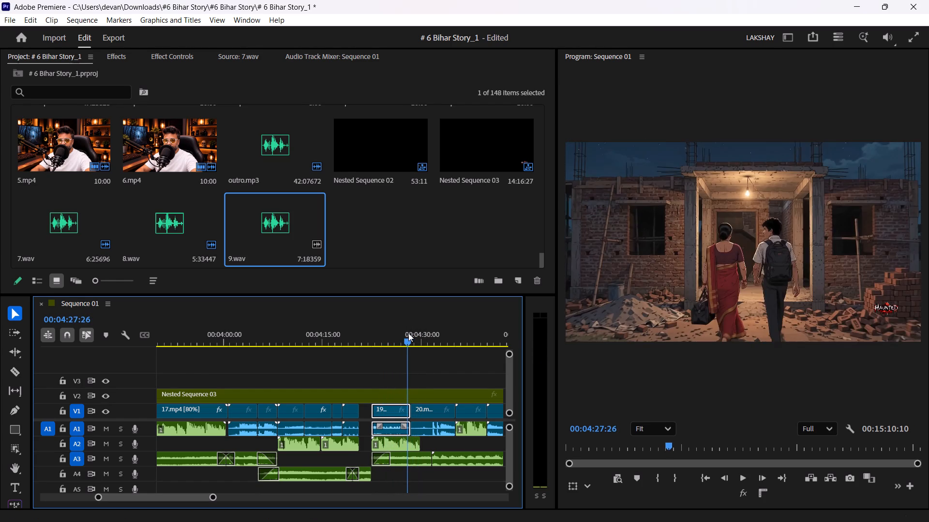
left_click_drag(408, 333, 407, 333)
key("space")
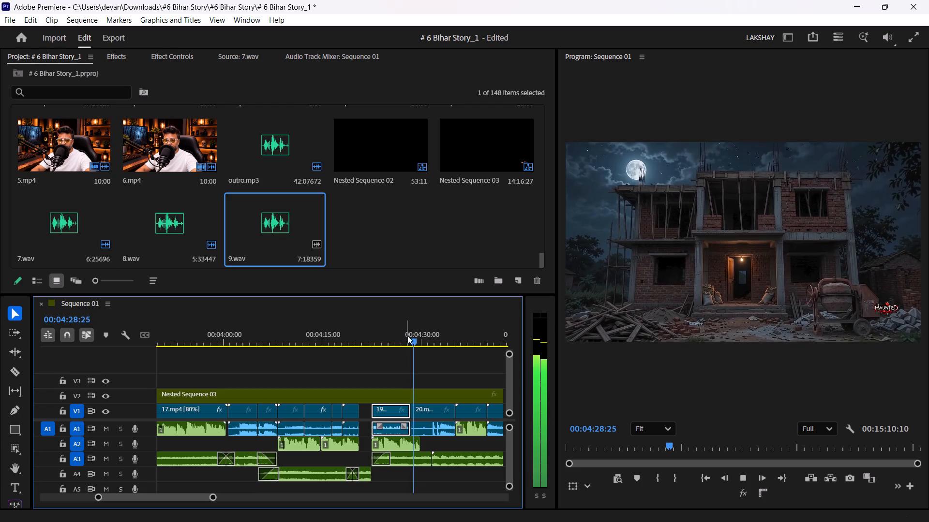
key("space")
left_click_drag(405, 324, 411, 330)
left_click_drag(211, 497, 111, 491)
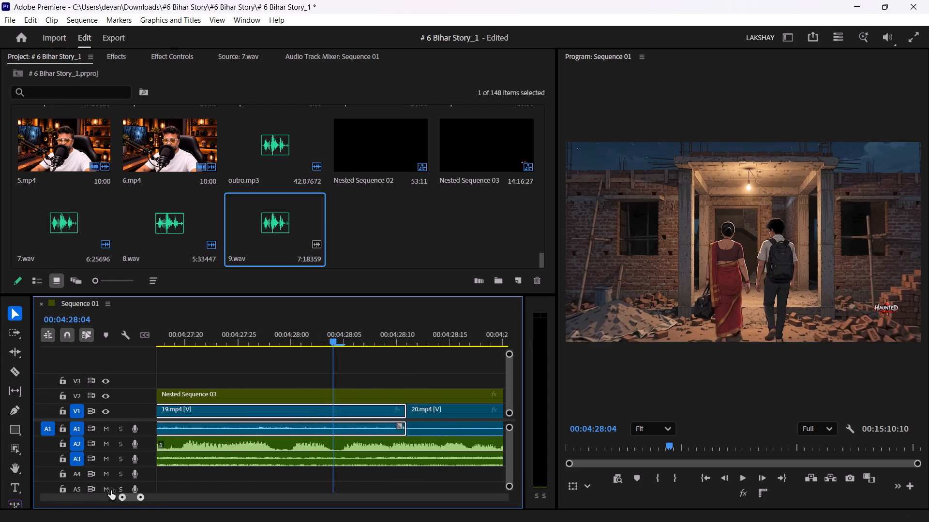
left_click_drag(111, 491, 110, 487)
left_click_drag(339, 339, 442, 343)
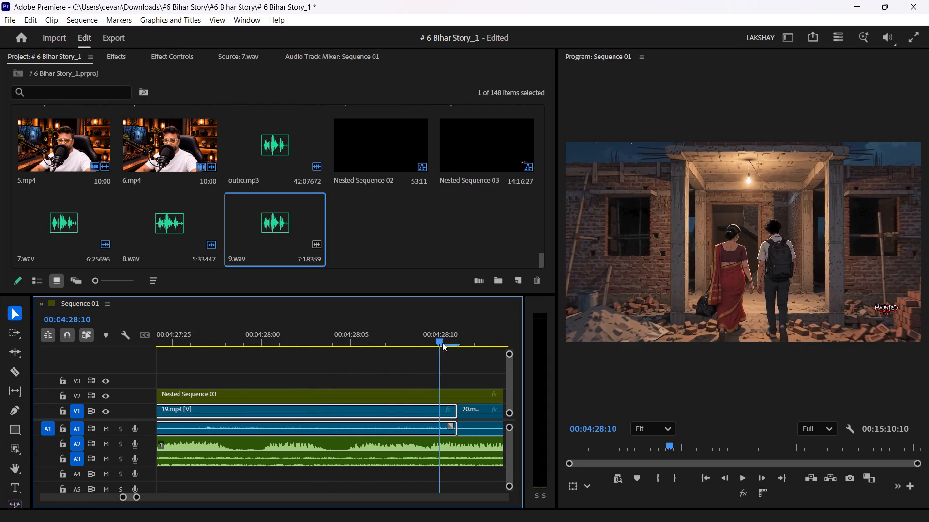
left_click_drag(442, 343, 475, 343)
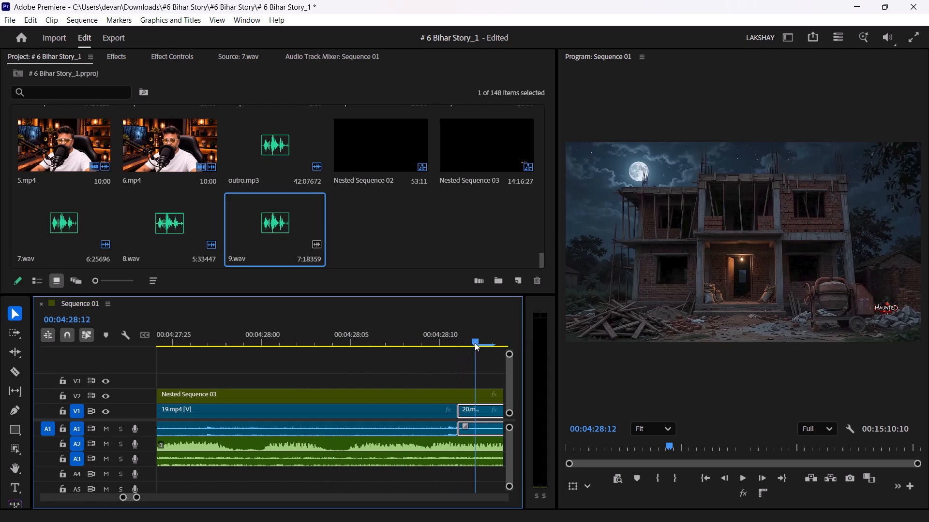
left_click_drag(475, 343, 476, 343)
key("c")
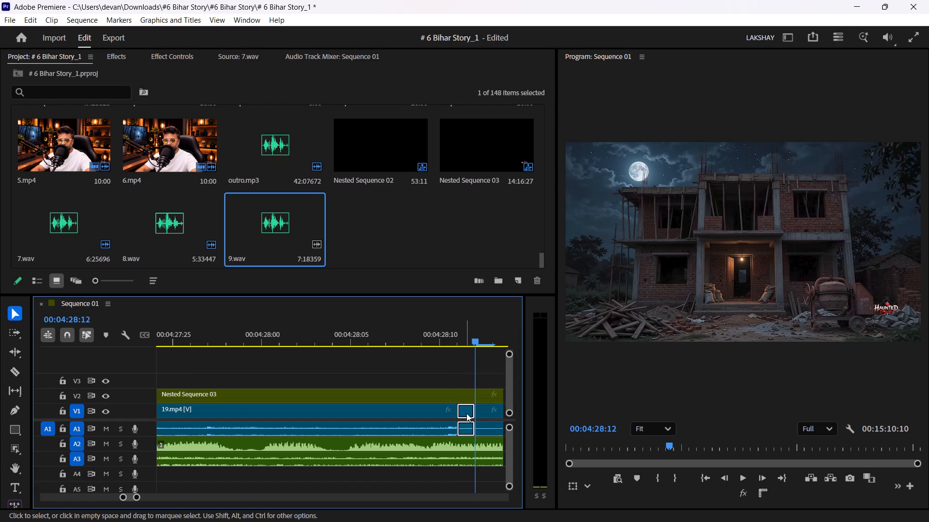
key("Delete")
left_click(457, 309)
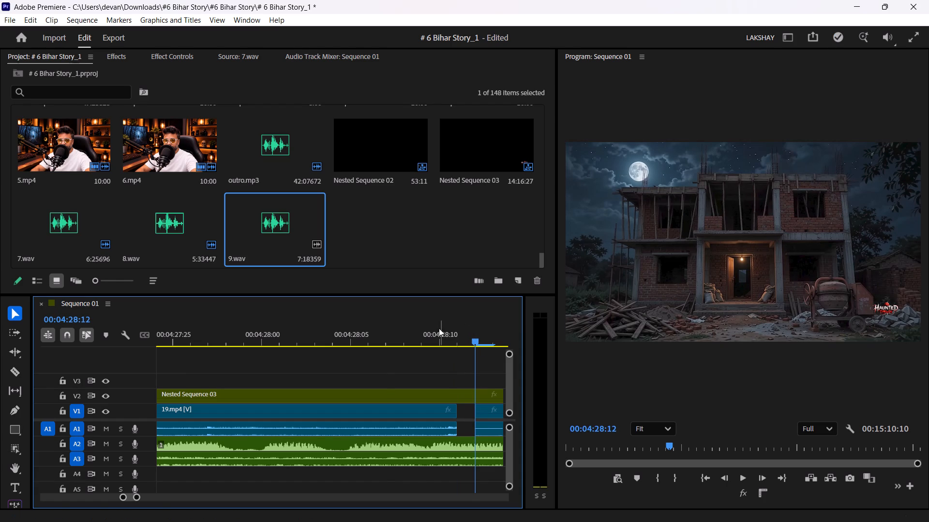
Play the sequence from just before the 19.mp4 and 20.mp4 cut through to the 24.mp4 clip.
left_click_drag(439, 328, 390, 335)
key("space")
key("space")
key("space")
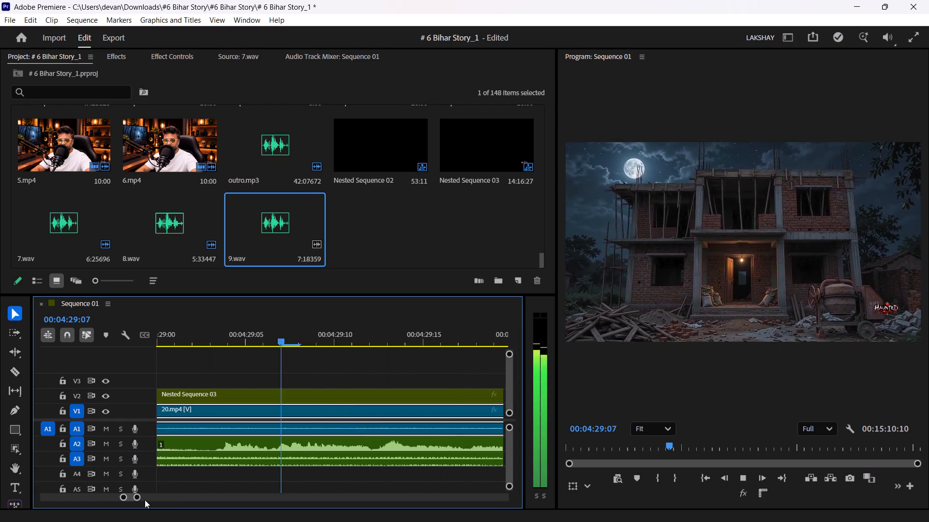
left_click_drag(137, 496, 200, 496)
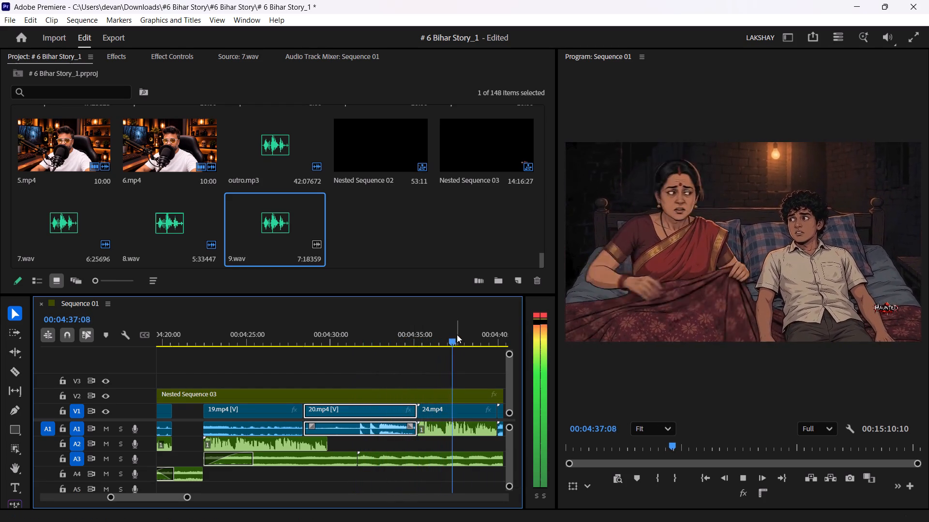
Add a fade-out and a fade-in to the A3 clips on either side of their cut near 00:04:31, and play it back.
key("space")
left_click_drag(349, 455, 370, 460)
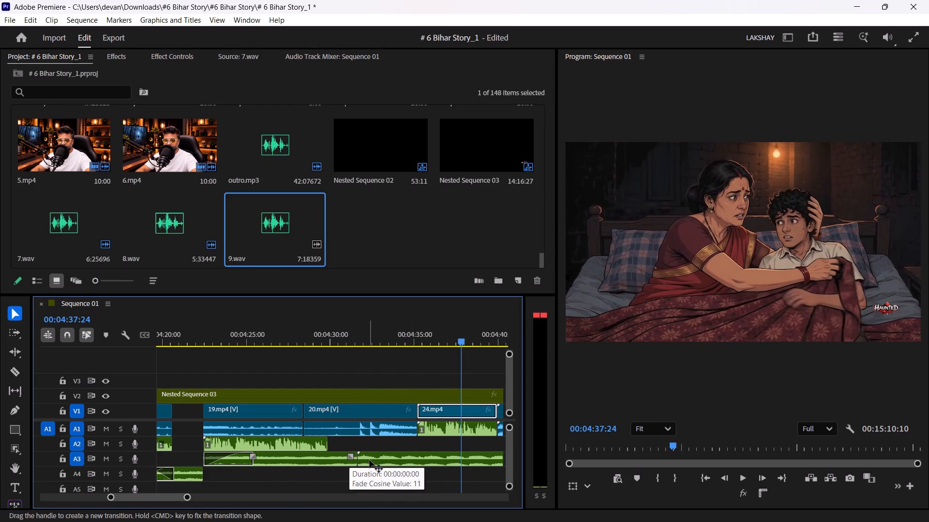
left_click_drag(370, 460, 371, 460)
left_click_drag(367, 458, 383, 458)
left_click_drag(346, 458, 341, 458)
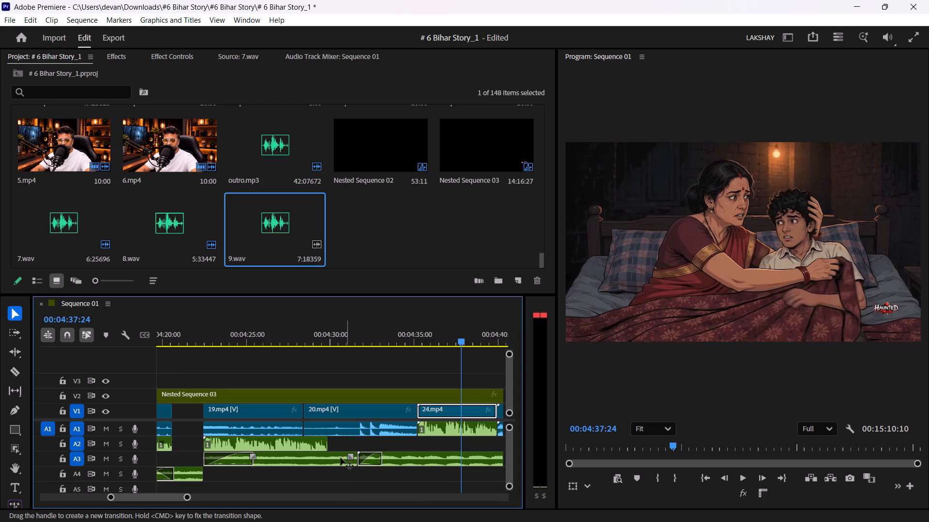
left_click_drag(341, 458, 337, 459)
left_click(336, 337)
key("space")
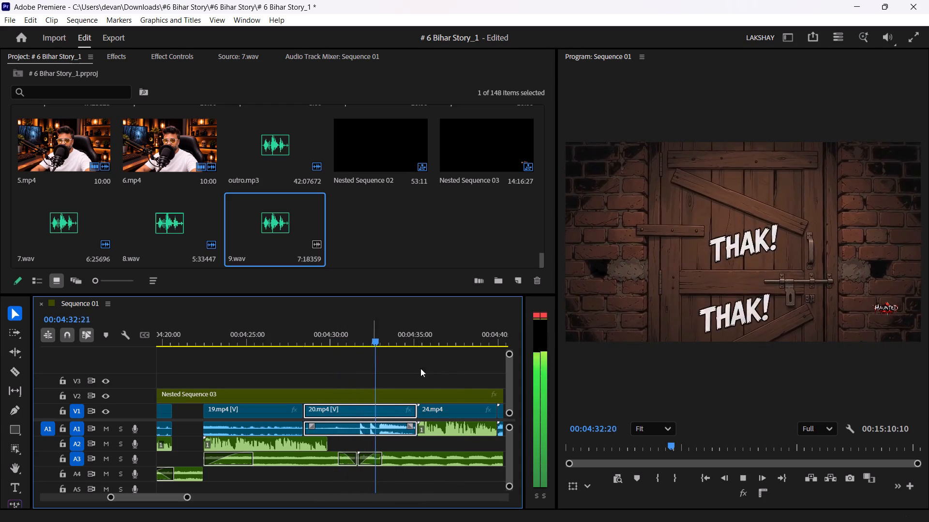
Fade out the A3 clip ending at the start of 23,1.mp4 and fade in the A3 clip that follows, near 00:05:00.
left_click_drag(464, 331, 383, 342)
key("space")
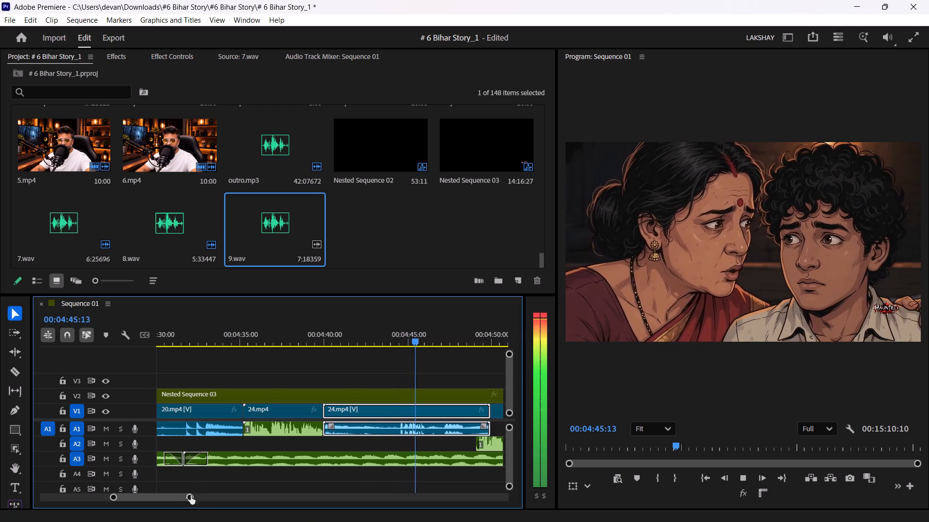
left_click_drag(192, 496, 229, 495)
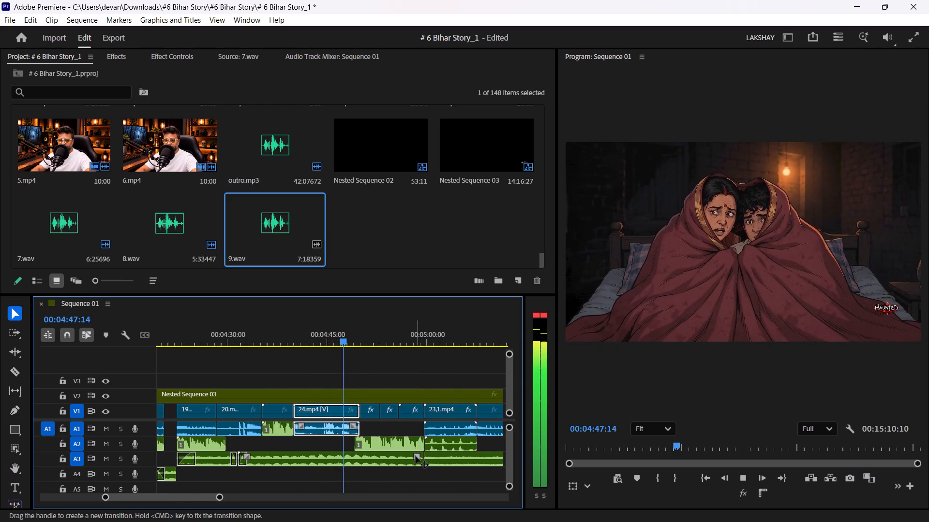
left_click_drag(416, 456, 394, 456)
left_click_drag(396, 337, 409, 336)
key("space")
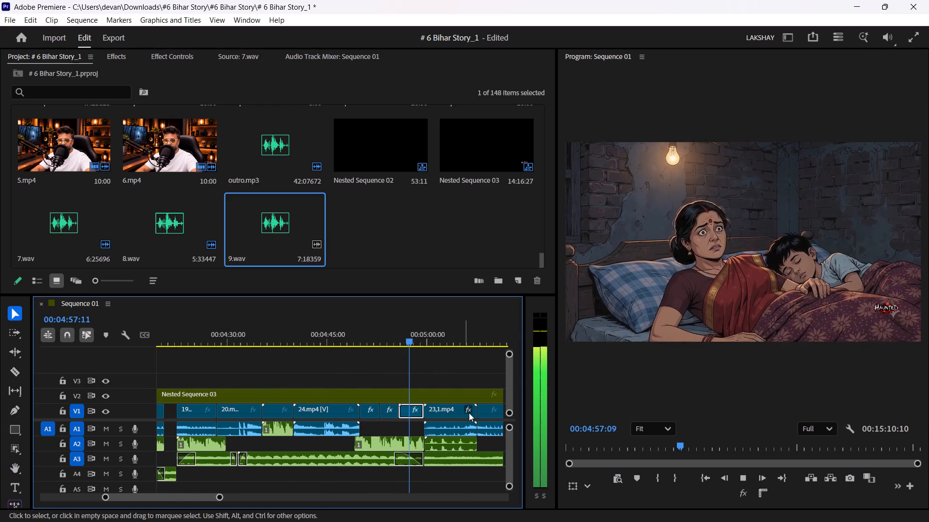
left_click_drag(431, 456, 454, 456)
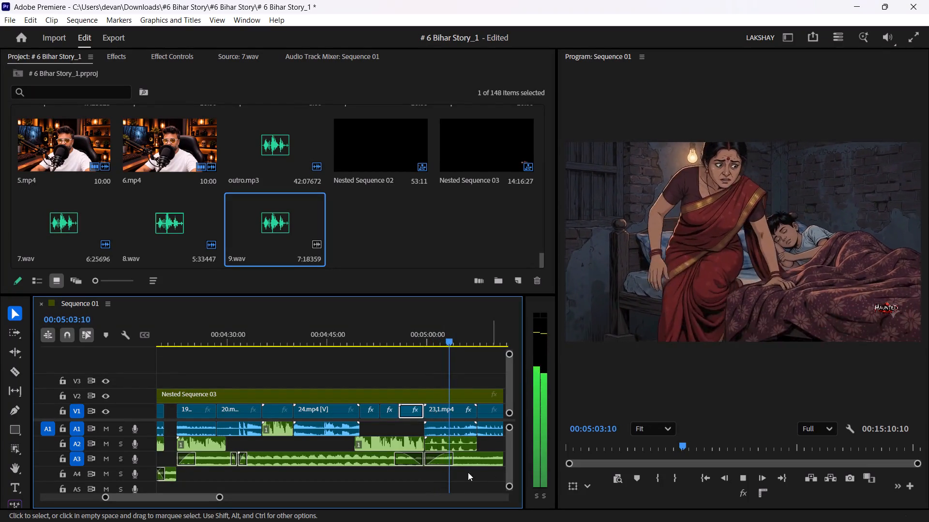
left_click(123, 460)
left_click(123, 460)
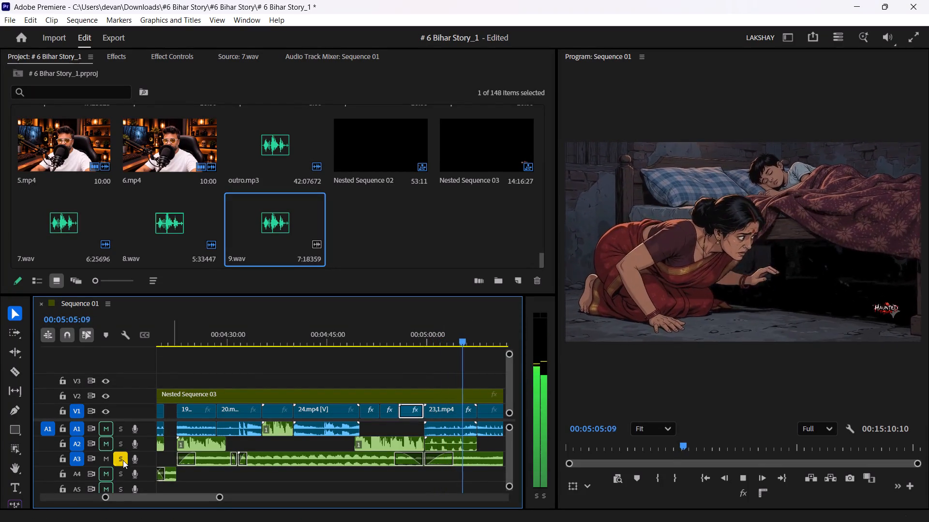
Add a fade-in to the short A4 clip and a fade-out to the overlapping A3 clip ending near 00:05:18.
left_click_drag(463, 334, 318, 369)
key("space")
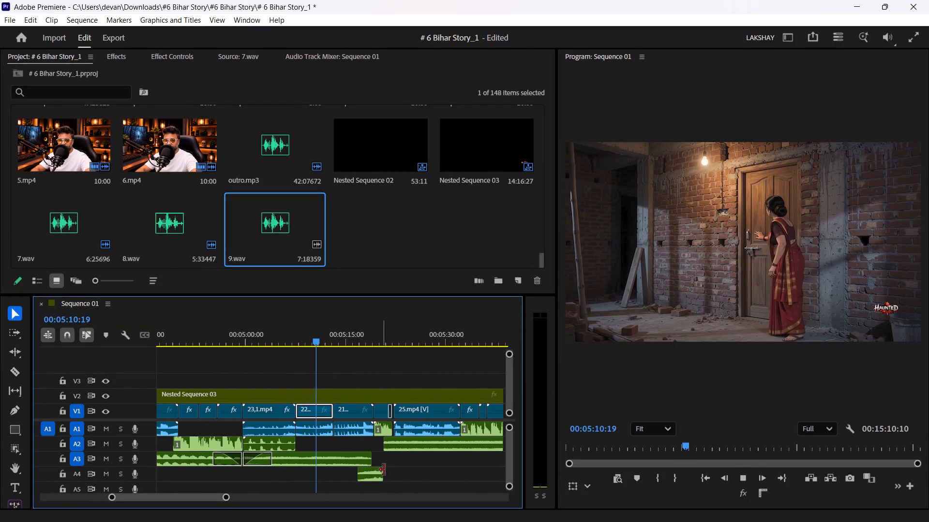
left_click_drag(363, 472, 375, 472)
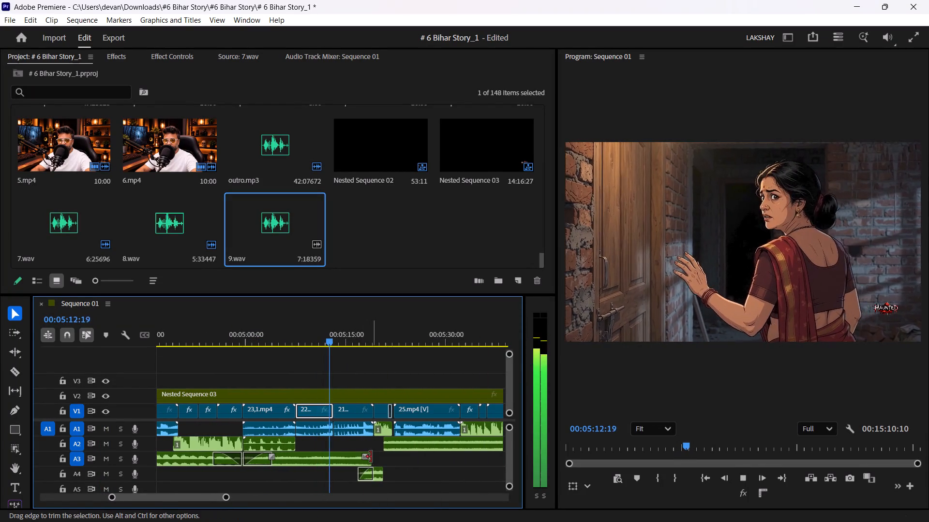
left_click_drag(366, 457, 357, 460)
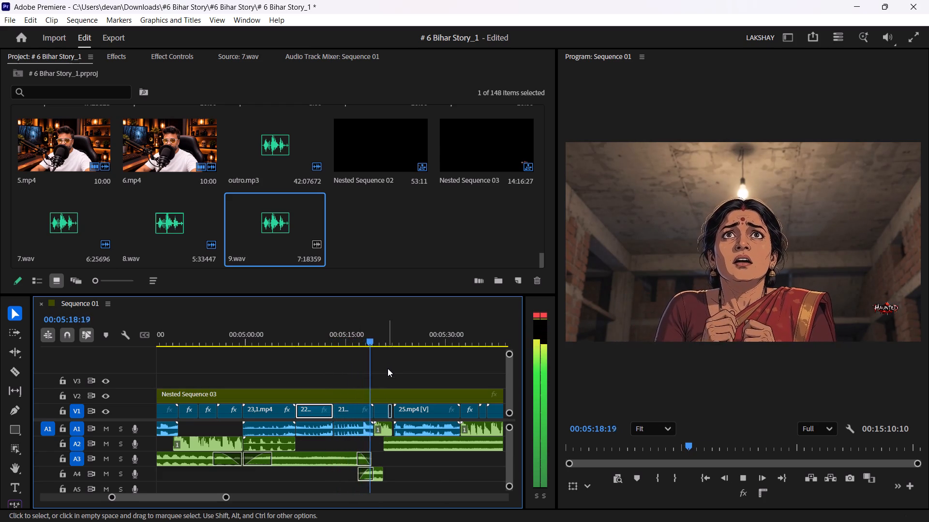
Add a fade-in and a fade-out to the long A2 clip running from about 00:05:21 to 00:05:40.
left_click_drag(391, 443, 395, 443)
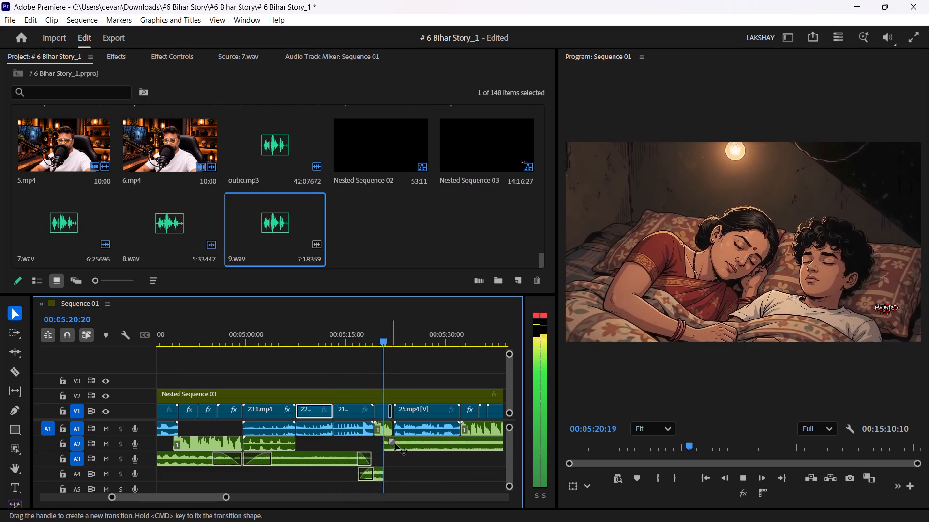
left_click_drag(395, 443, 413, 446)
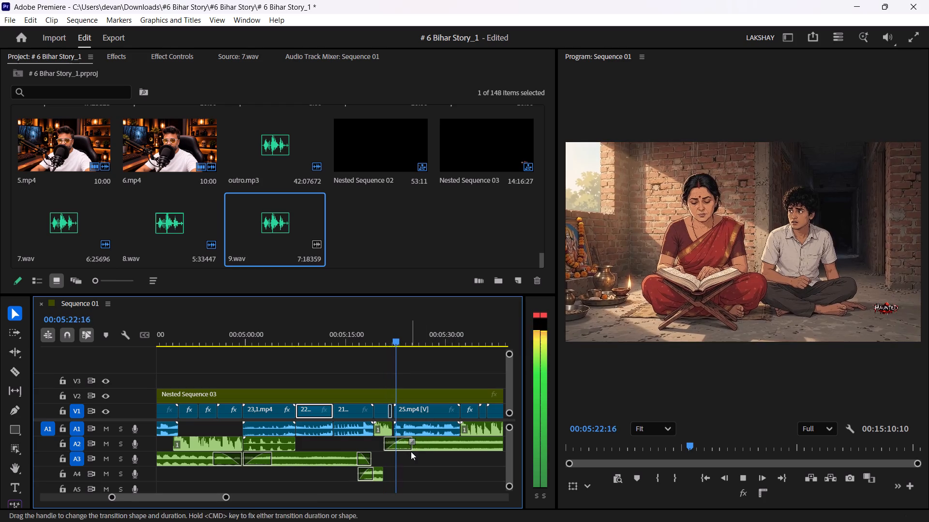
left_click_drag(408, 441, 404, 442)
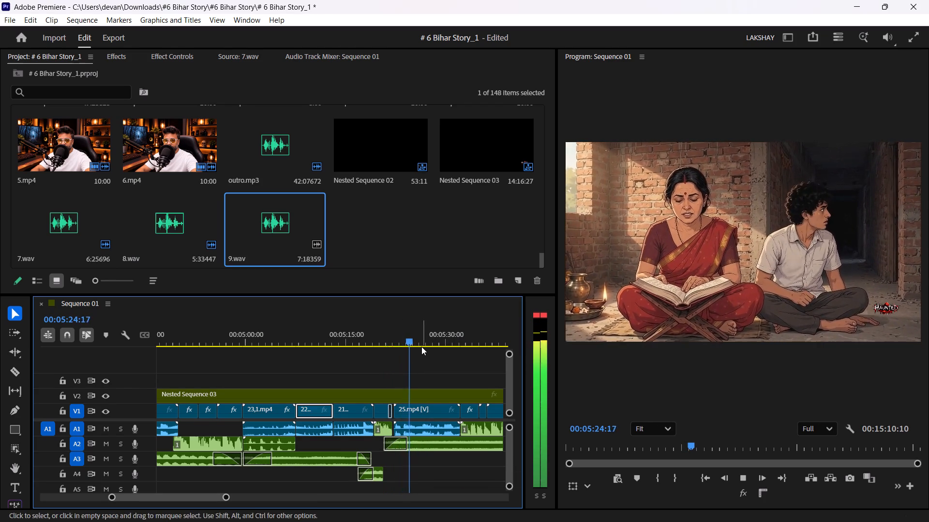
left_click_drag(421, 347, 506, 351)
left_click_drag(453, 338, 296, 362)
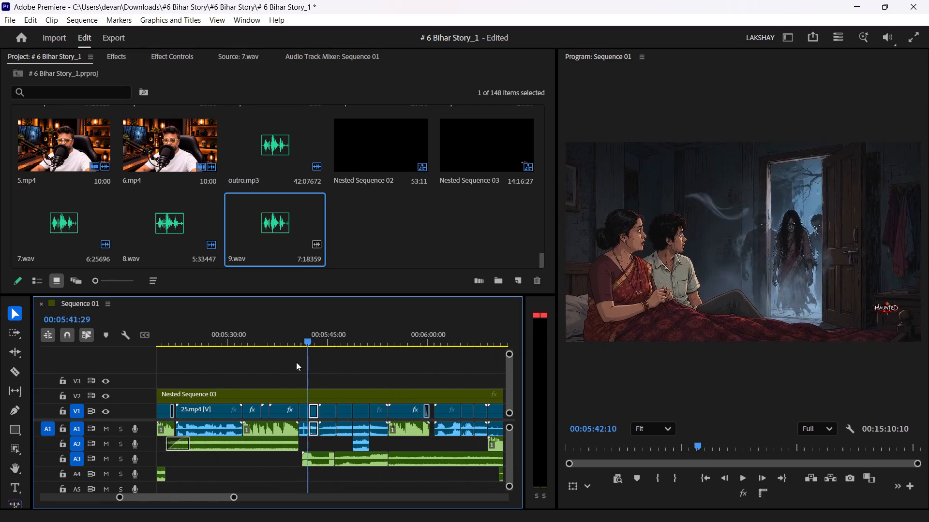
left_click_drag(296, 362, 280, 362)
key("space")
left_click_drag(291, 442, 277, 442)
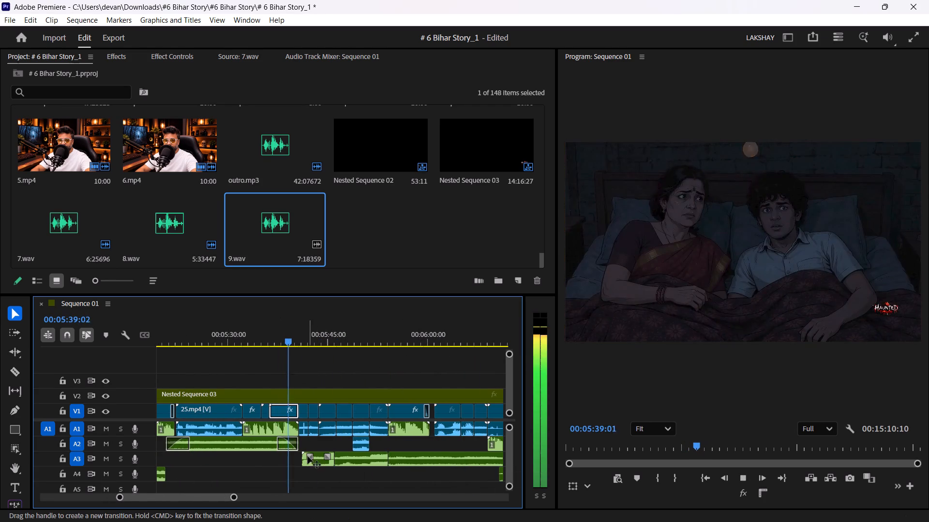
Fade in the A3 audio starting near 00:05:41 and crossfade its cuts near 00:05:46 and 00:05:54.
left_click_drag(309, 455, 320, 458)
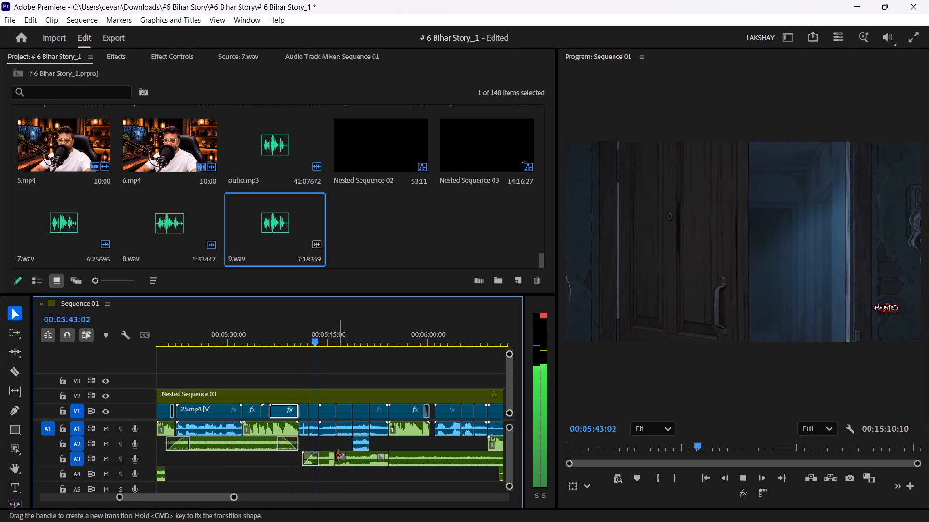
left_click_drag(338, 458, 324, 457)
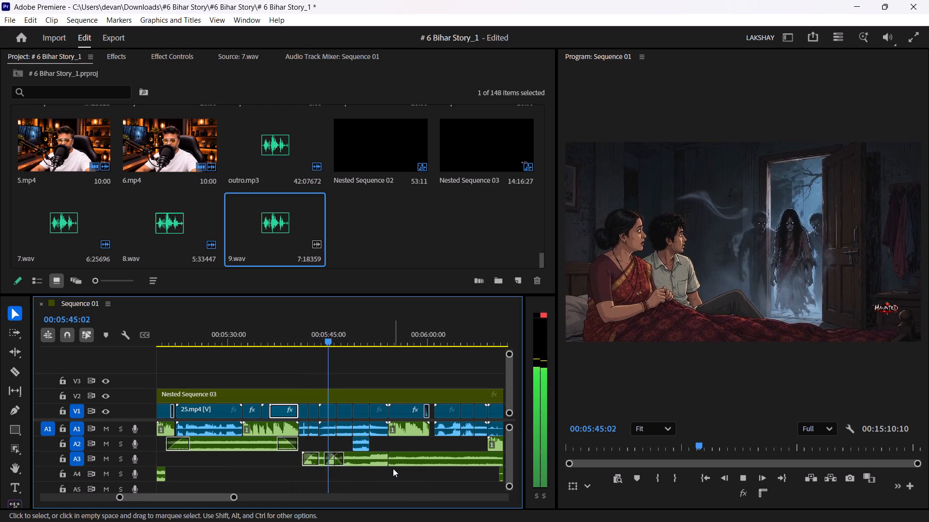
left_click_drag(382, 455, 395, 456)
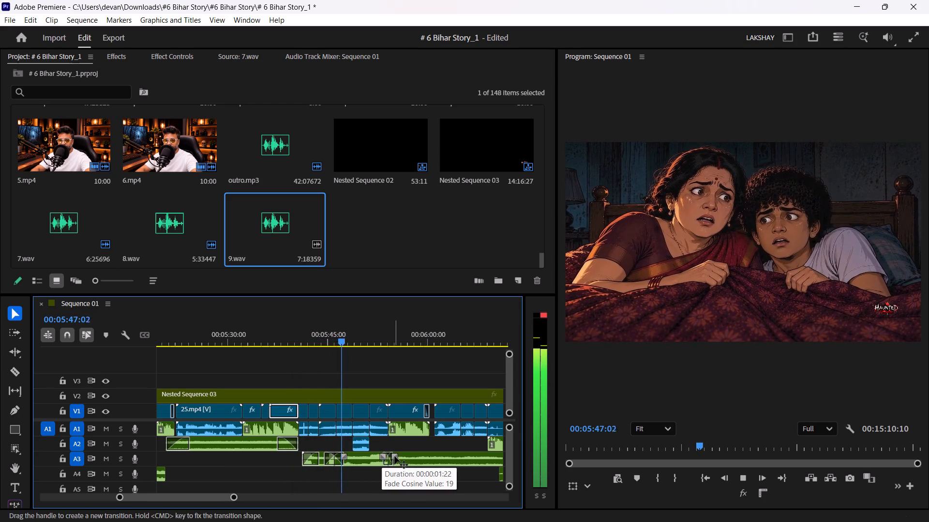
left_click_drag(395, 456, 399, 458)
left_click(378, 334)
key("space")
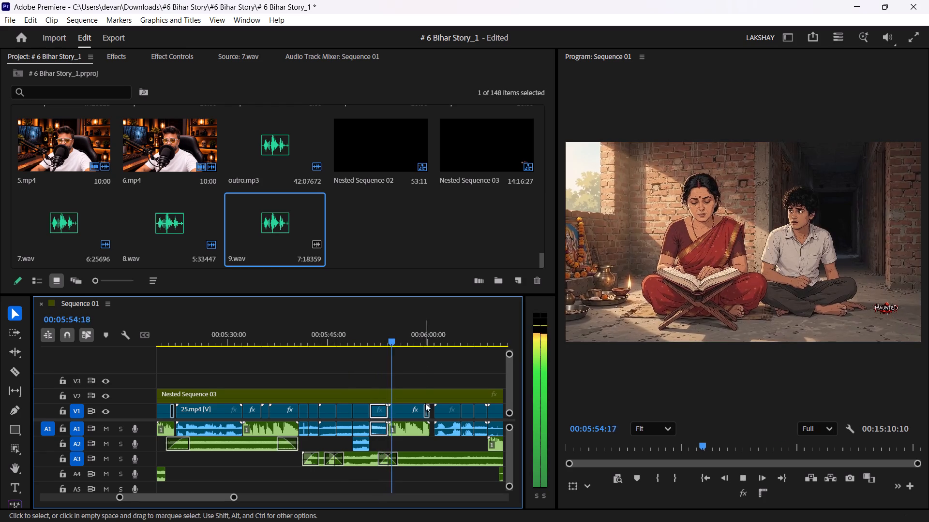
Fade out the A3 clip under 33.mp4, fade in the overlapping A4 clip, and play the transition.
left_click_drag(441, 339, 474, 359)
key("space")
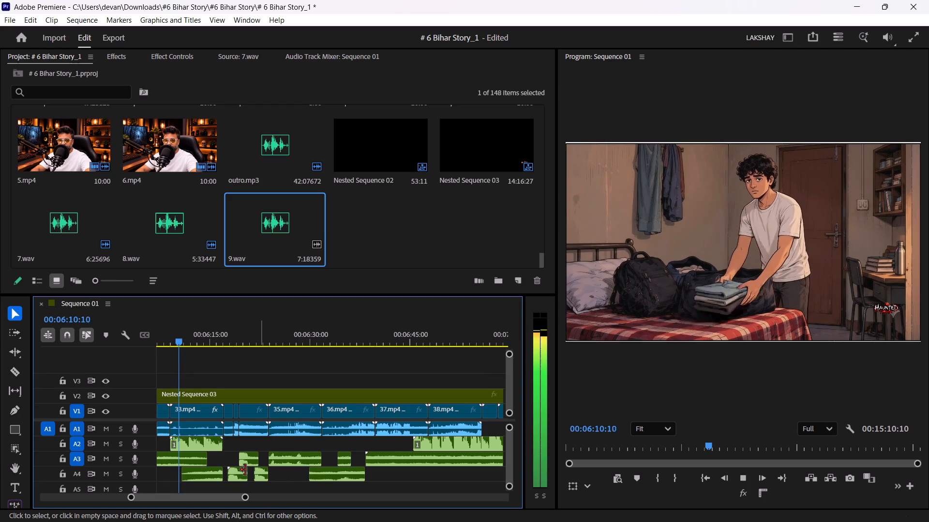
key("space")
left_click_drag(202, 457, 179, 461)
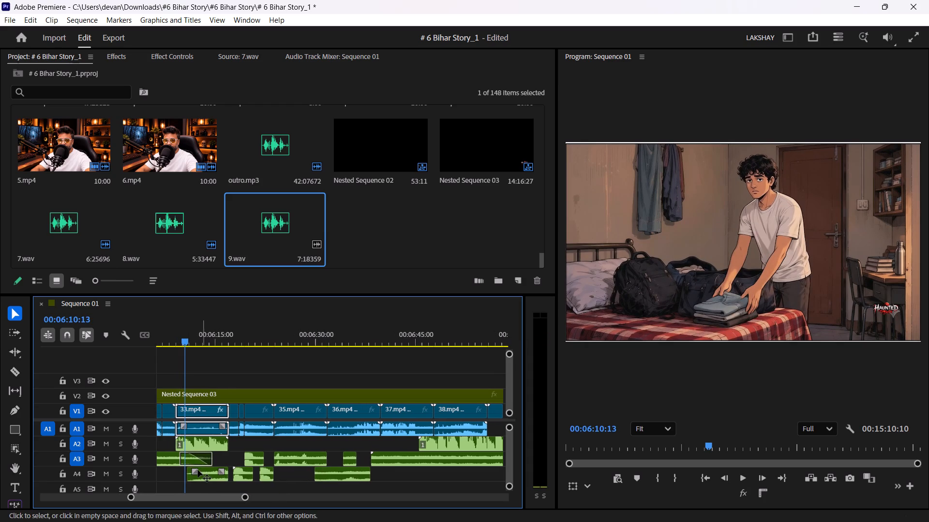
left_click_drag(195, 470, 221, 472)
key("space")
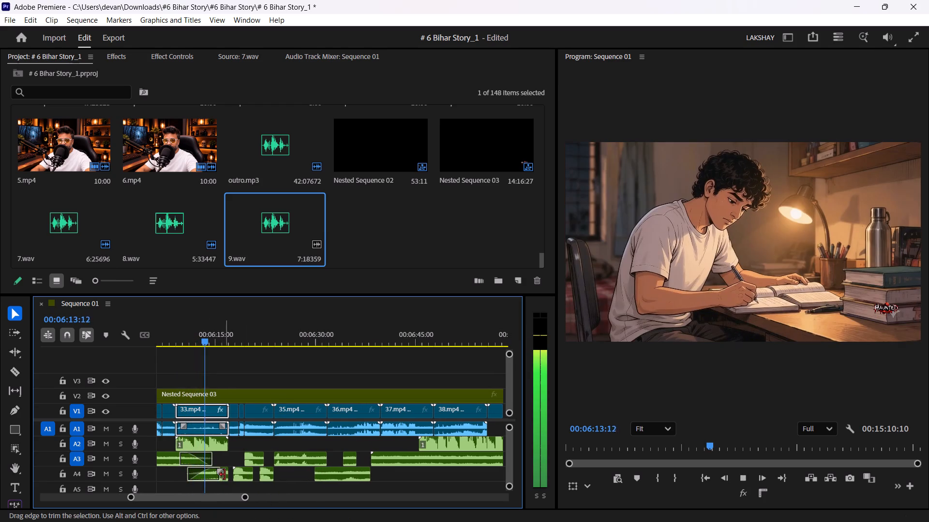
left_click(242, 472)
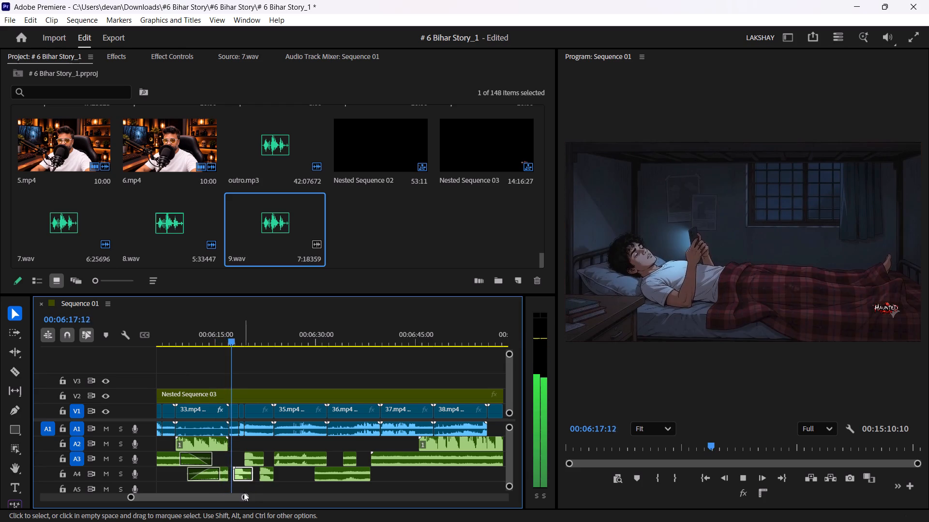
Add a fade-in and a fade-out to the A3 clip under 35.mp4.
left_click_drag(263, 333, 283, 333)
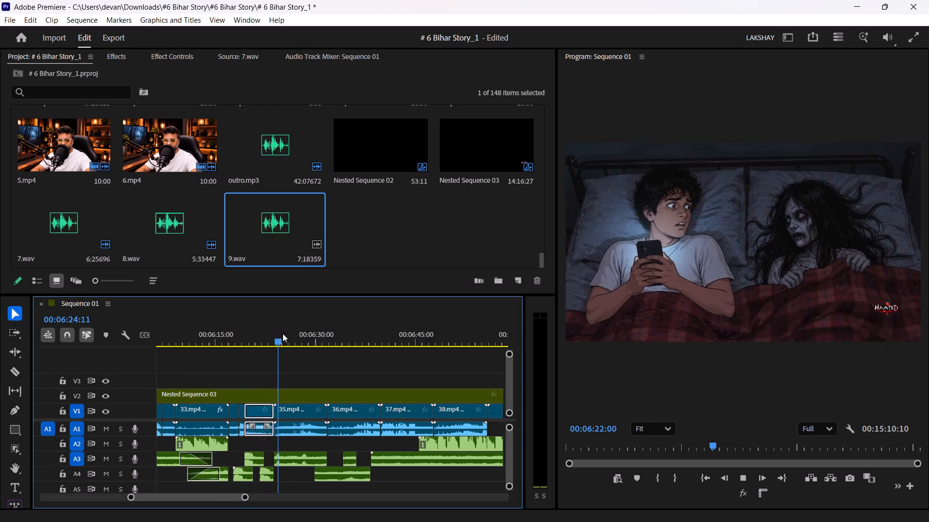
left_click_drag(283, 333, 266, 345)
key("space")
left_click_drag(279, 456, 290, 456)
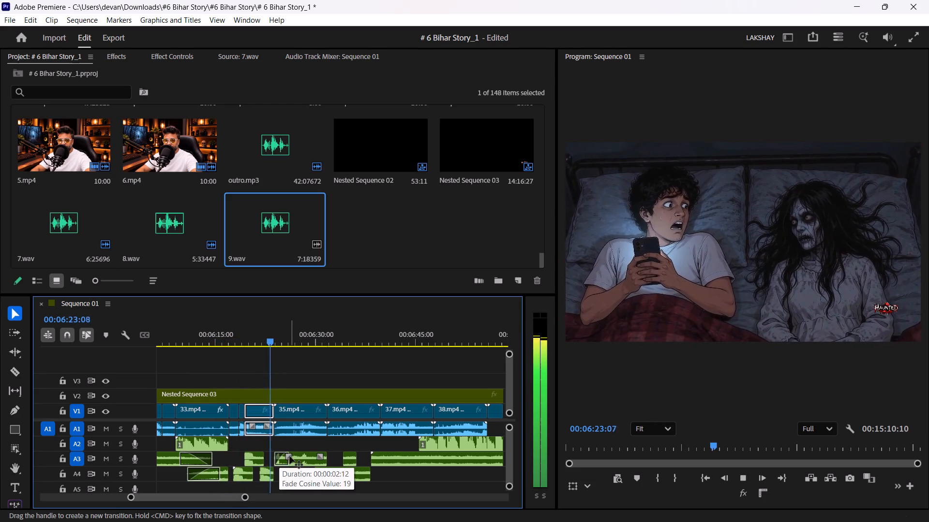
left_click_drag(290, 456, 292, 458)
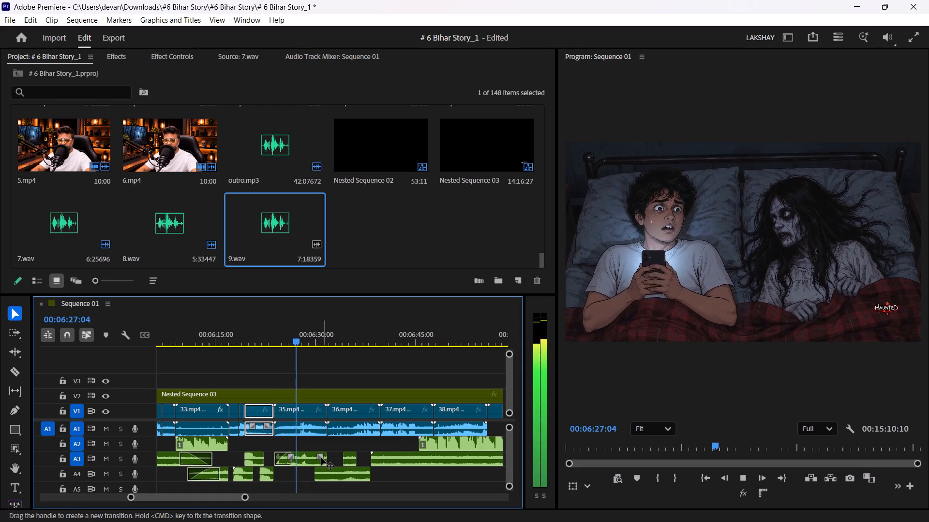
left_click_drag(320, 458, 311, 459)
Add fades to both ends of the A4 clip under 36.mp4 and a fade-in to the long A3 clip that follows.
left_click_drag(321, 472, 333, 473)
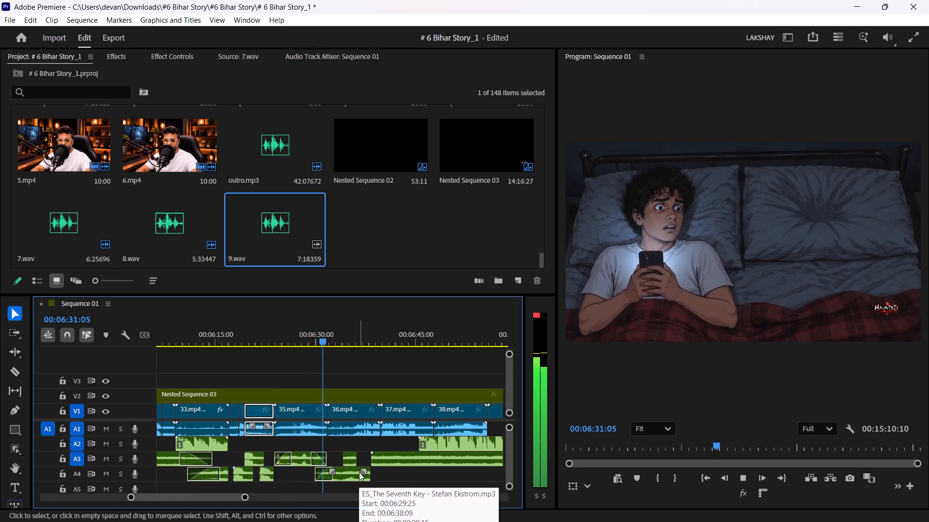
left_click_drag(363, 470, 350, 473)
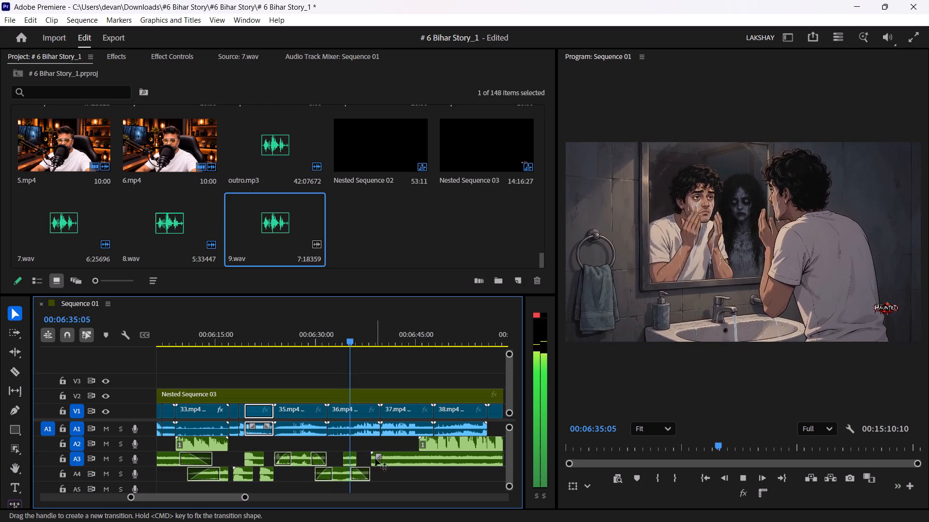
left_click_drag(377, 458, 392, 459)
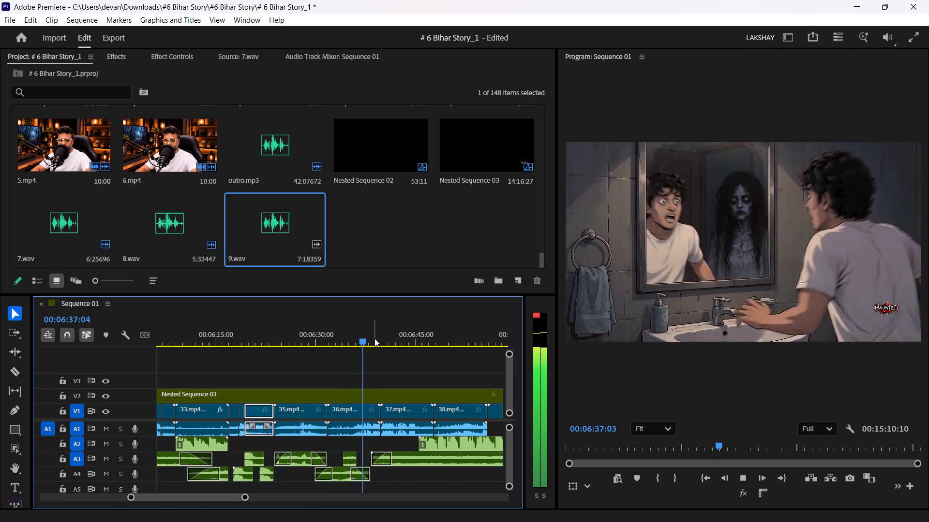
left_click(375, 338)
key("space")
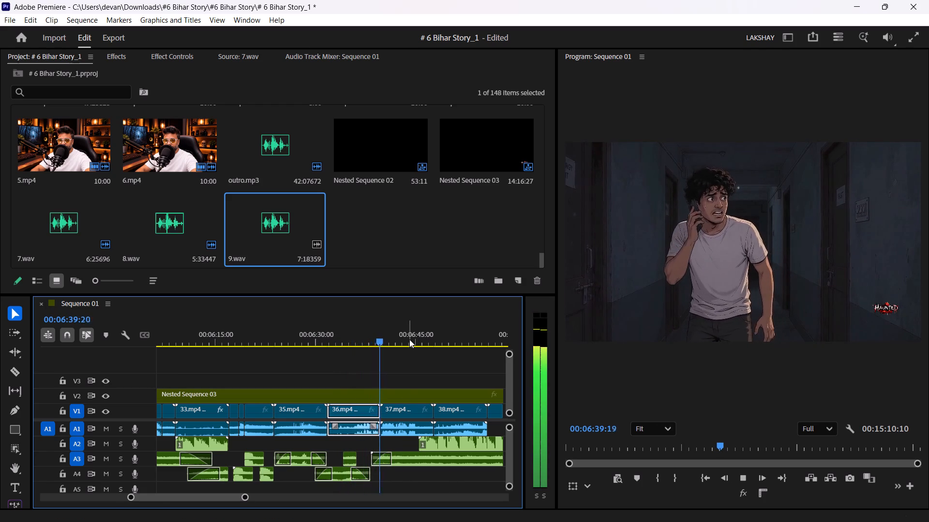
Fade out the end of the long A3 clip near 00:07:00 and fade in the A2 clip that starts there.
left_click_drag(409, 334, 479, 343)
left_click(513, 344)
key("space")
left_click_drag(501, 339, 231, 366)
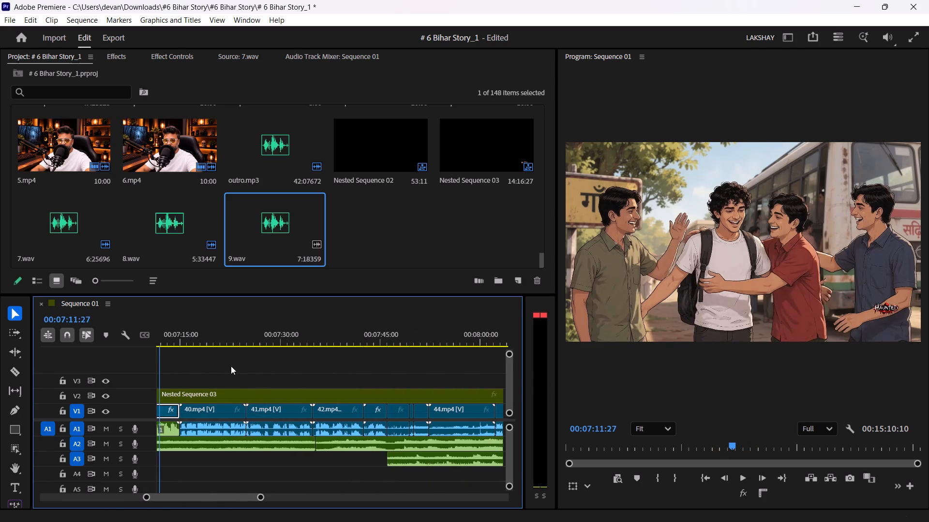
left_click_drag(231, 366, 164, 368)
left_click_drag(188, 332, 375, 333)
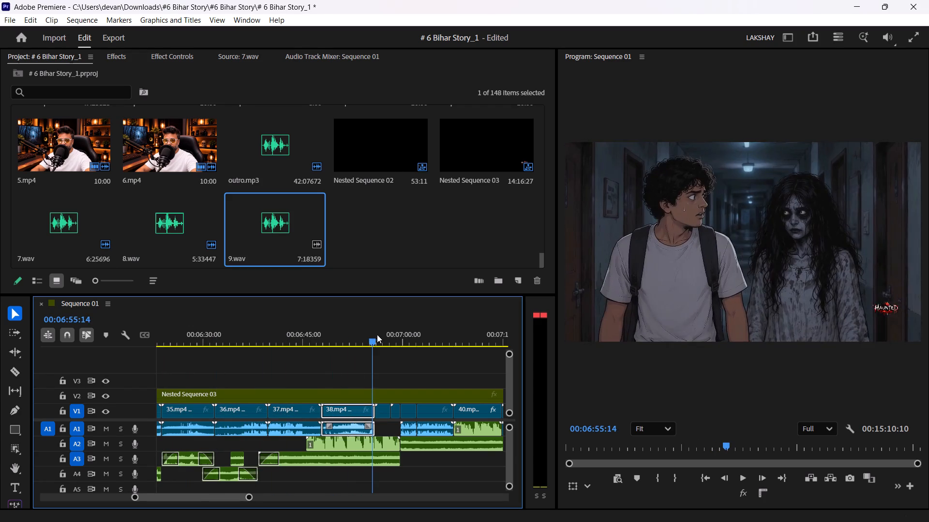
key("space")
left_click_drag(392, 459, 374, 459)
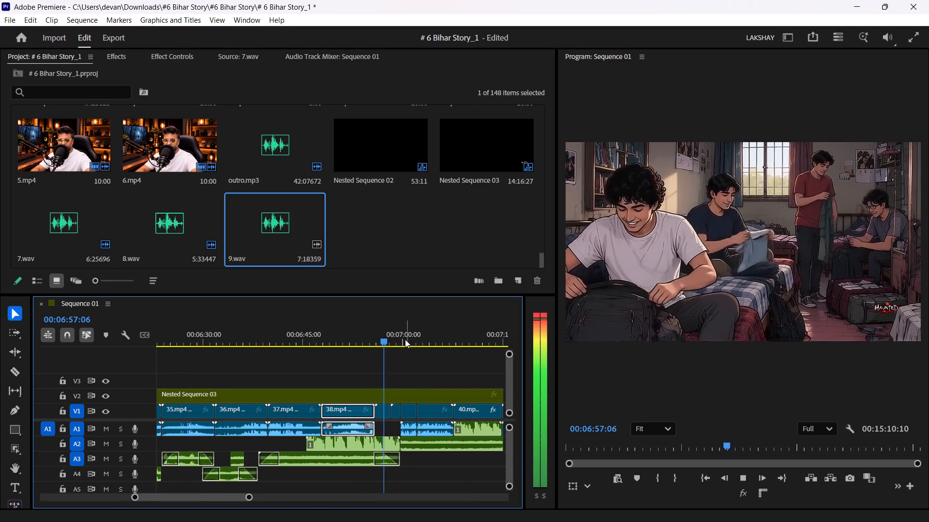
left_click_drag(408, 440, 433, 442)
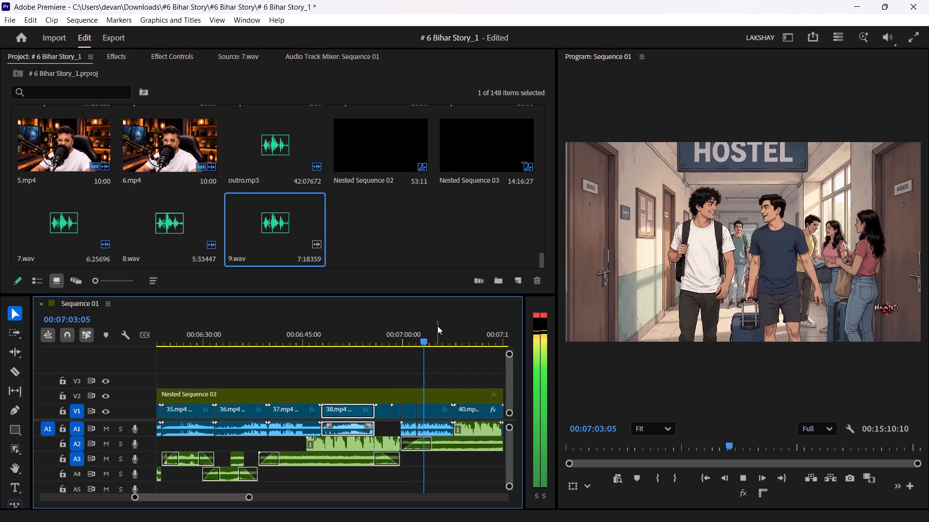
Crossfade the two A2 clips that meet near 00:07:35, where 41.mp4 gives way to 42.mp4, and play the transition.
left_click_drag(443, 338, 410, 344)
key("space")
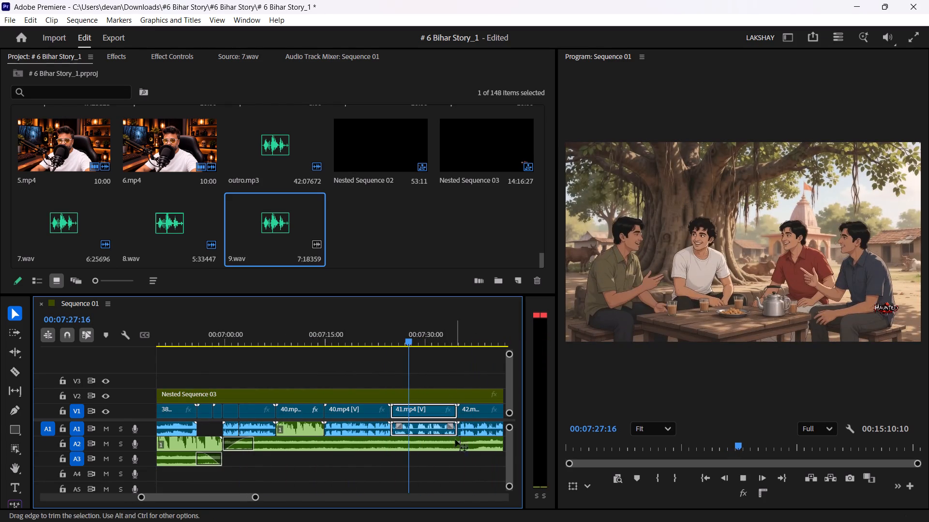
left_click_drag(453, 442, 476, 443)
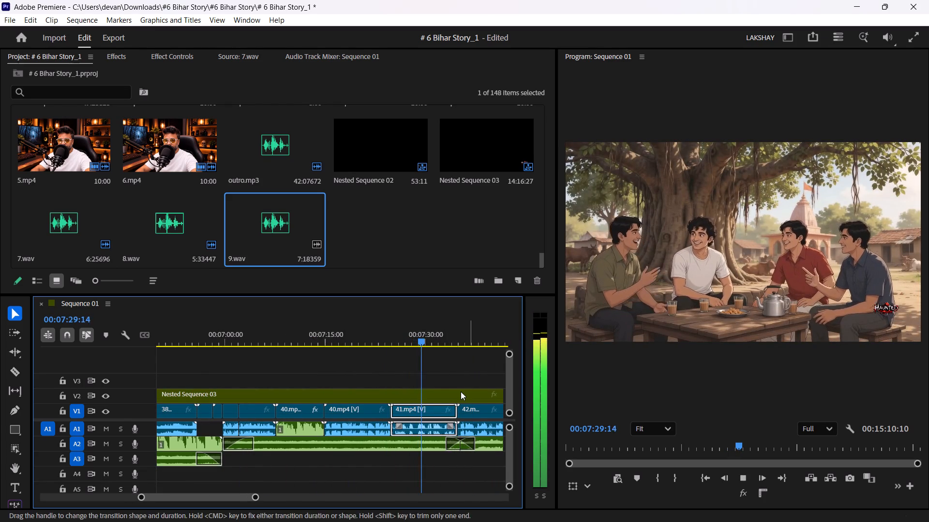
left_click(442, 334)
left_click_drag(442, 334, 452, 334)
left_click(447, 340)
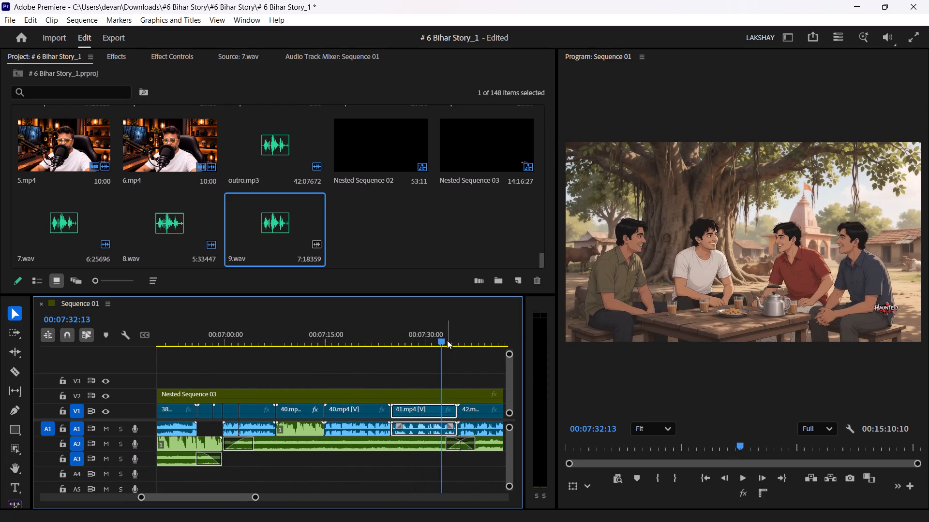
left_click(453, 341)
key("space")
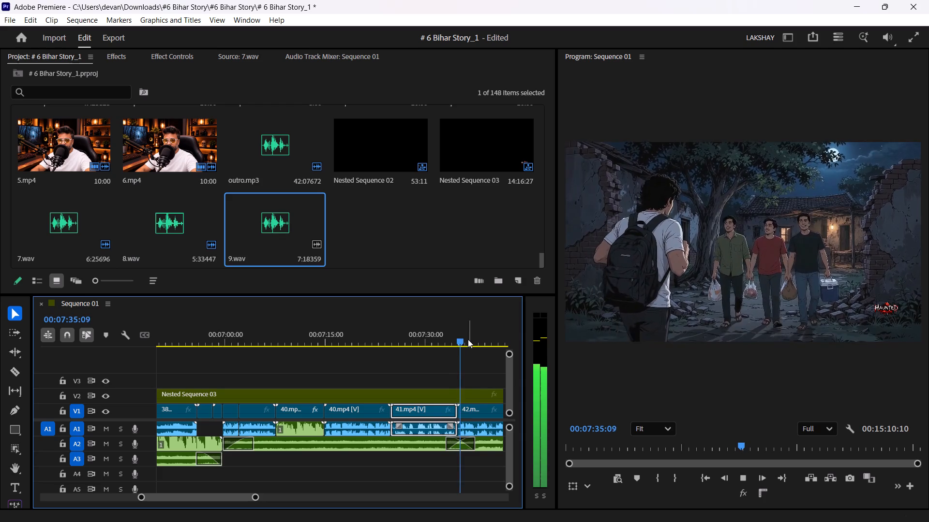
Add a fade-in to the A3 clip that starts at 00:07:46 under 43.mp4 and play it.
left_click_drag(466, 339, 425, 349)
key("space")
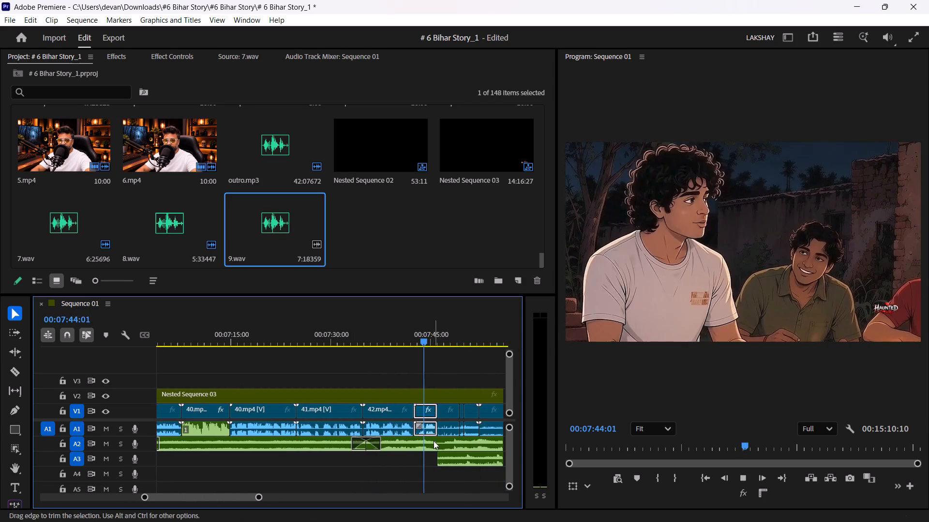
left_click_drag(445, 457, 465, 457)
left_click(469, 365)
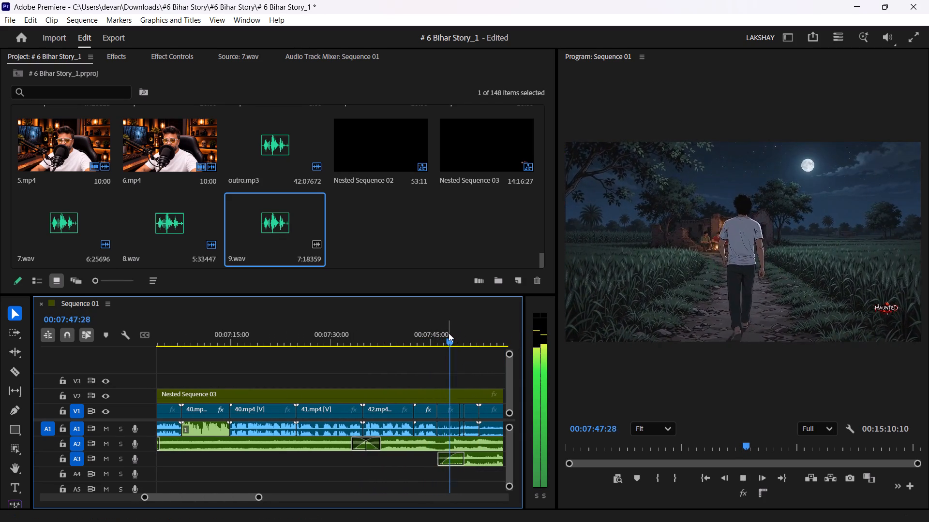
left_click_drag(454, 338, 441, 340)
key("space")
Examine the individual frames around 00:07:46:00, where two pieces of 43.mp4 meet.
left_click_drag(450, 339, 439, 339)
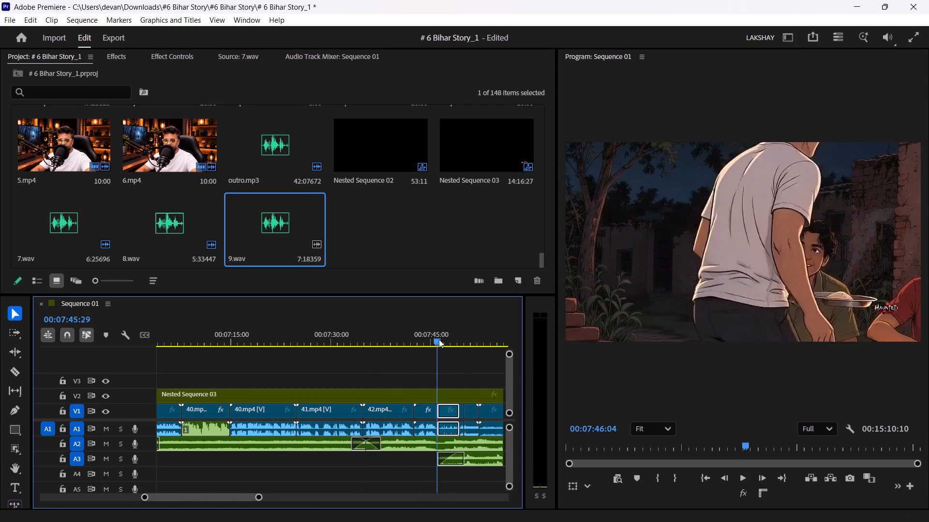
left_click_drag(439, 339, 437, 339)
key("space")
key("space")
left_click(444, 338)
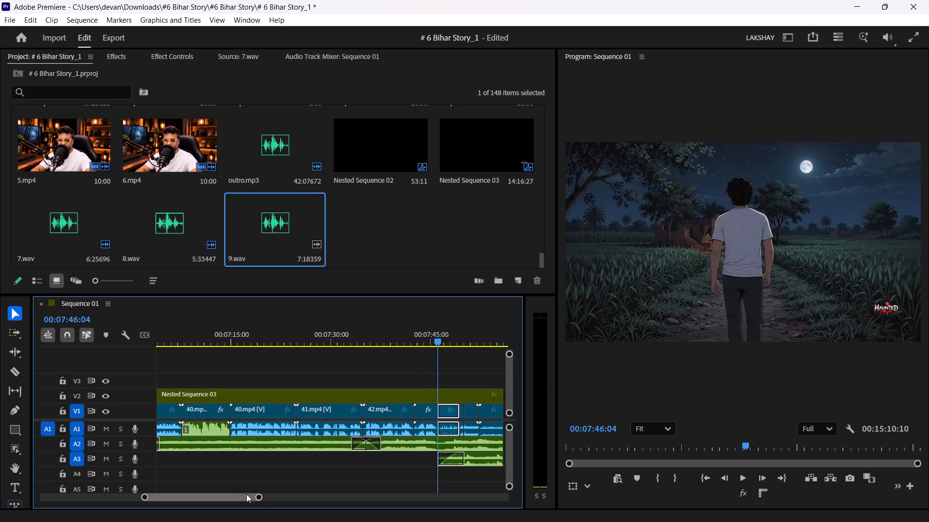
left_click_drag(260, 499, 86, 491)
left_click_drag(275, 337, 183, 337)
key("space")
key("space")
left_click_drag(326, 333, 295, 339)
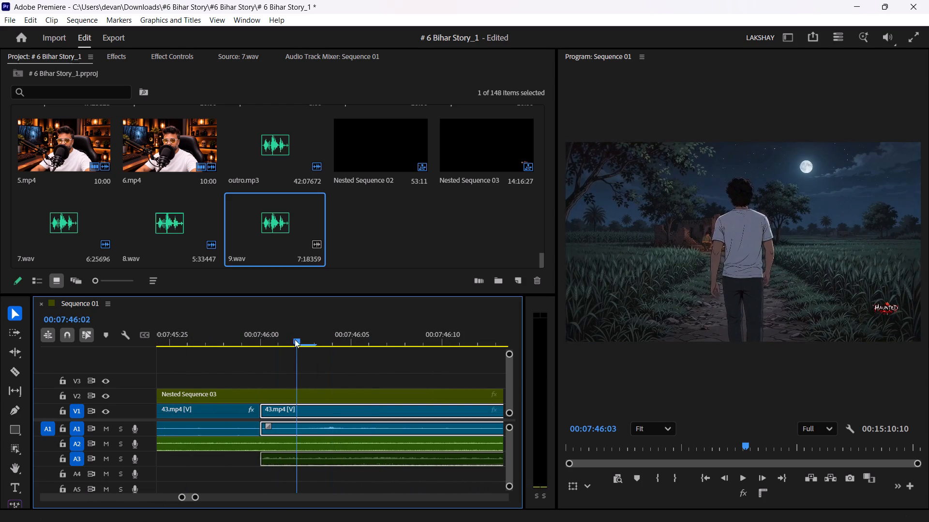
left_click_drag(295, 339, 251, 344)
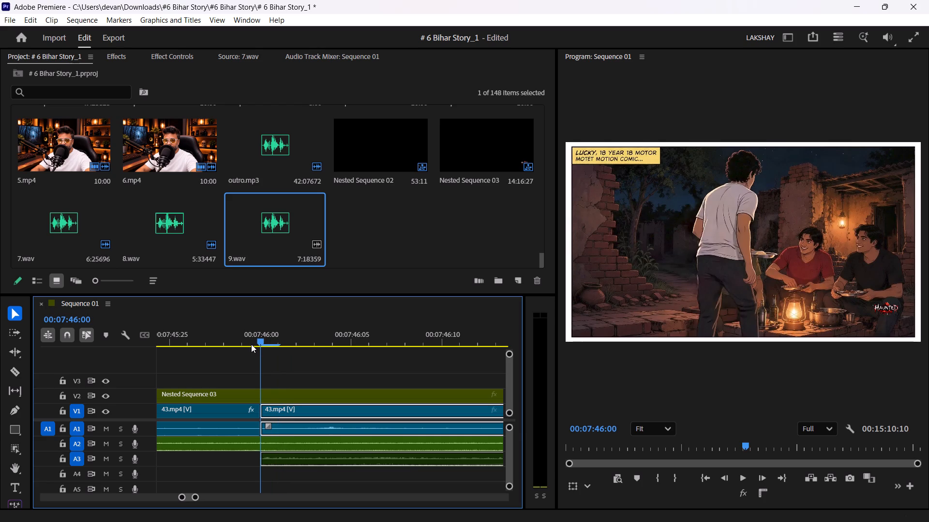
left_click_drag(251, 344, 280, 347)
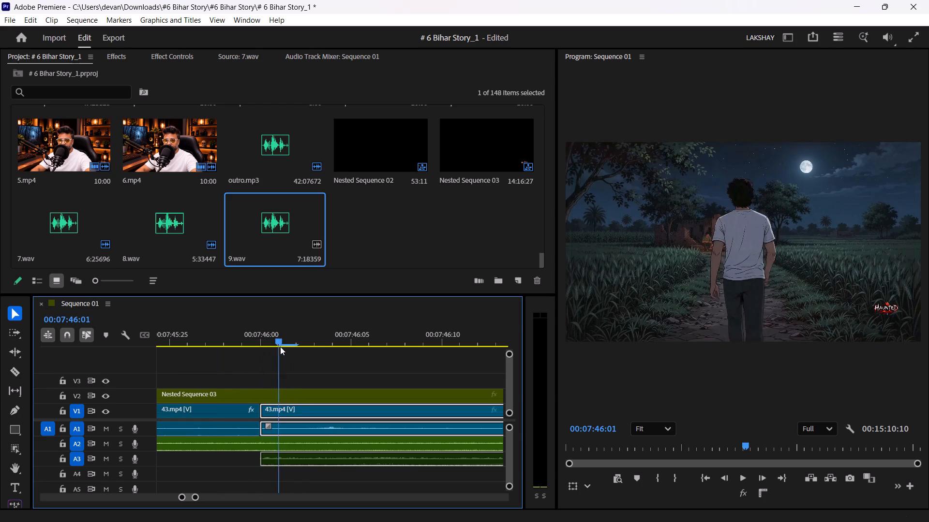
left_click_drag(280, 347, 270, 347)
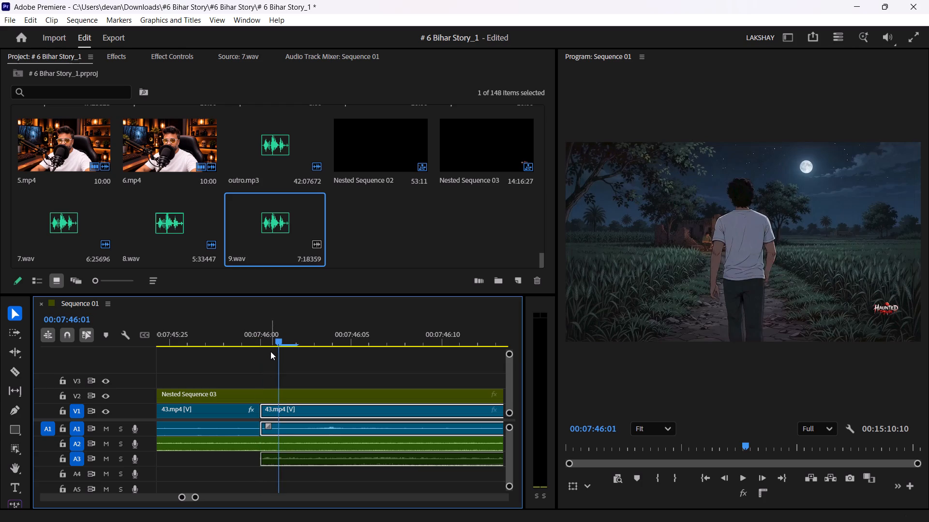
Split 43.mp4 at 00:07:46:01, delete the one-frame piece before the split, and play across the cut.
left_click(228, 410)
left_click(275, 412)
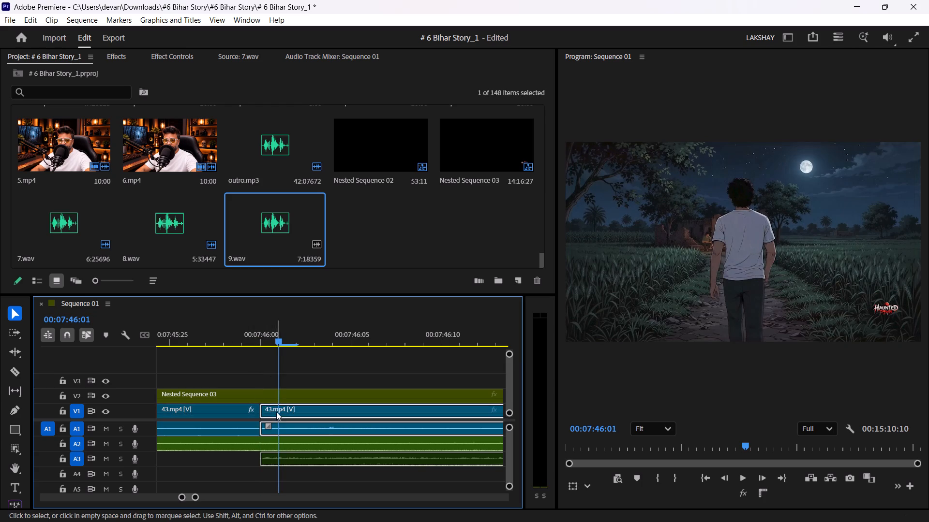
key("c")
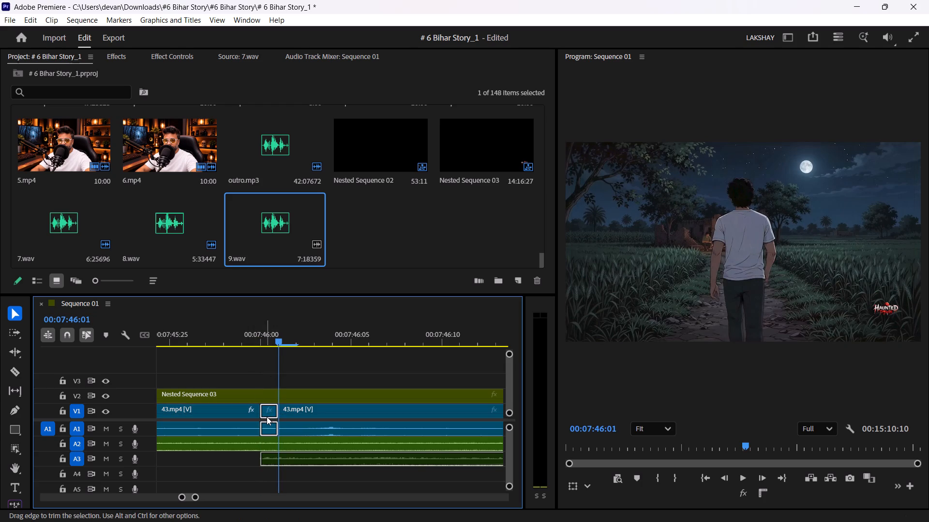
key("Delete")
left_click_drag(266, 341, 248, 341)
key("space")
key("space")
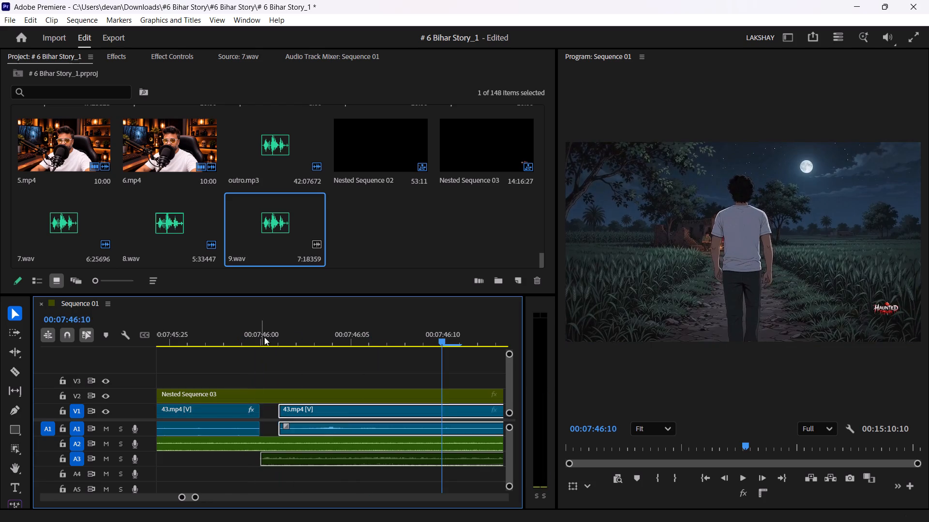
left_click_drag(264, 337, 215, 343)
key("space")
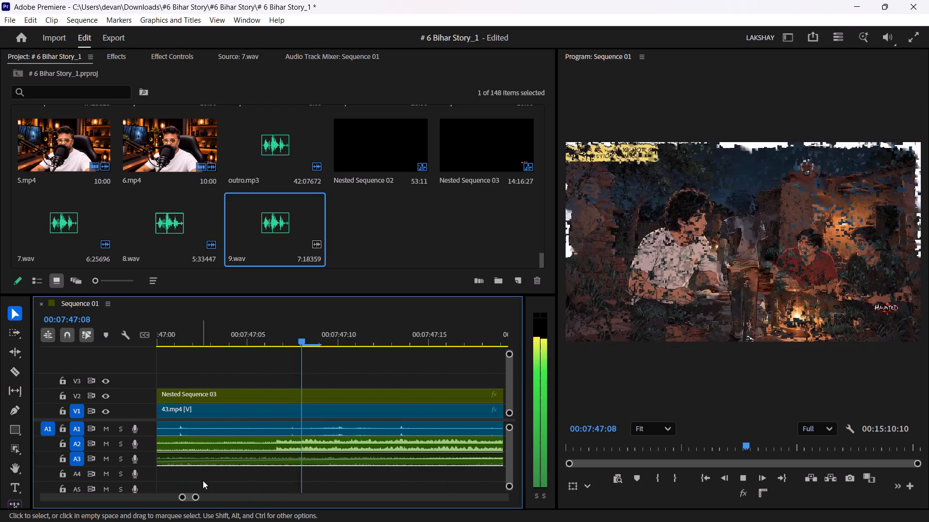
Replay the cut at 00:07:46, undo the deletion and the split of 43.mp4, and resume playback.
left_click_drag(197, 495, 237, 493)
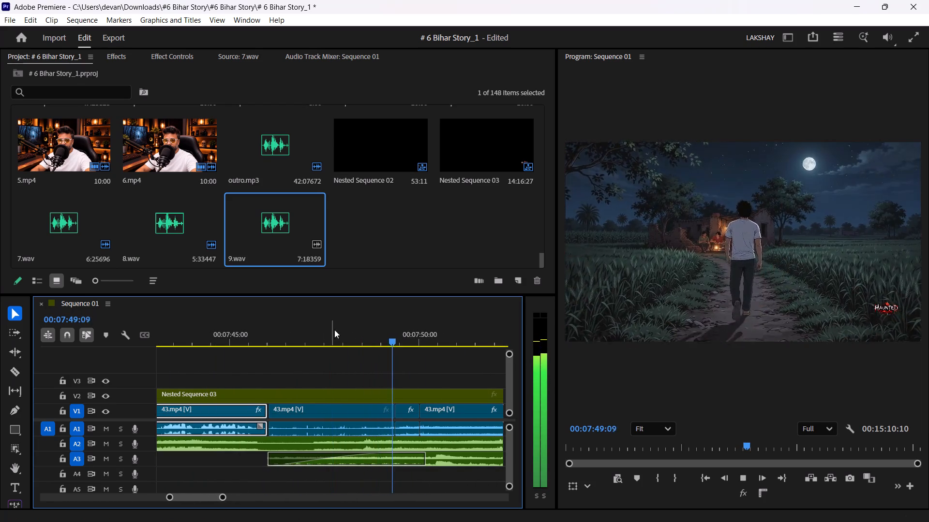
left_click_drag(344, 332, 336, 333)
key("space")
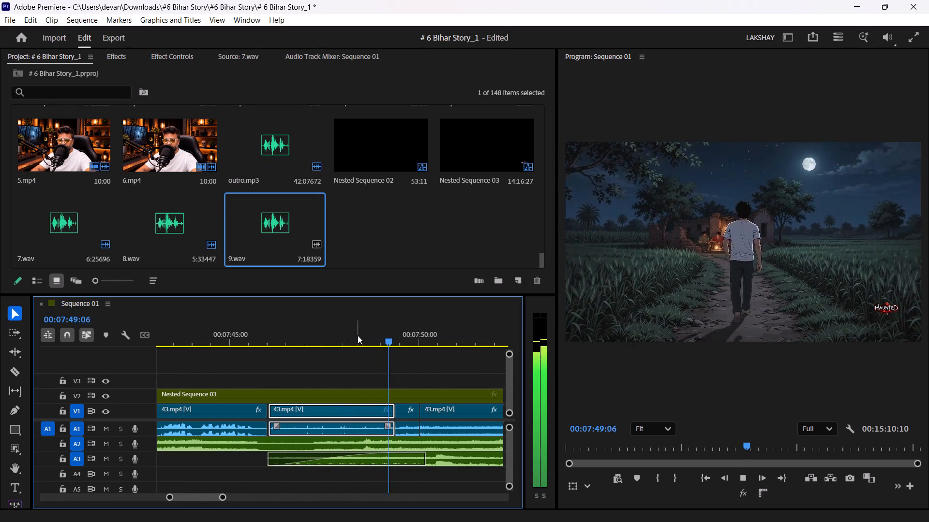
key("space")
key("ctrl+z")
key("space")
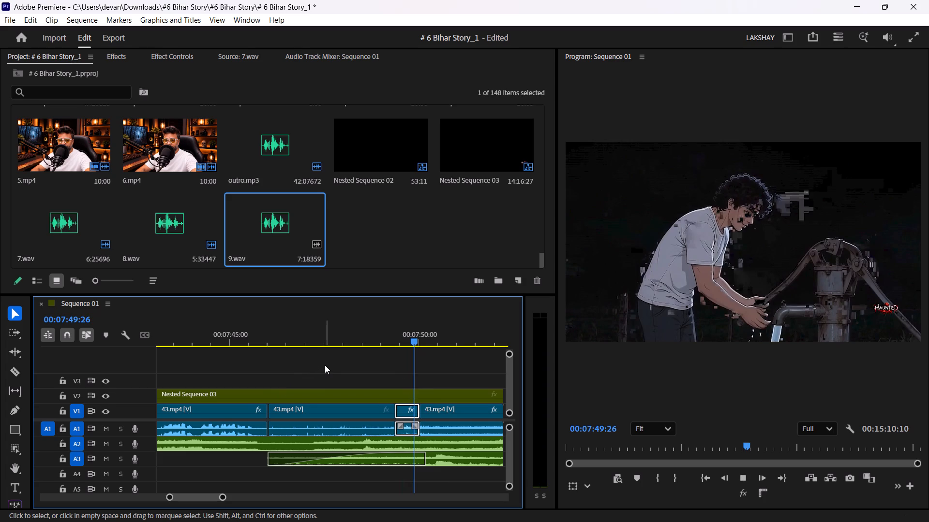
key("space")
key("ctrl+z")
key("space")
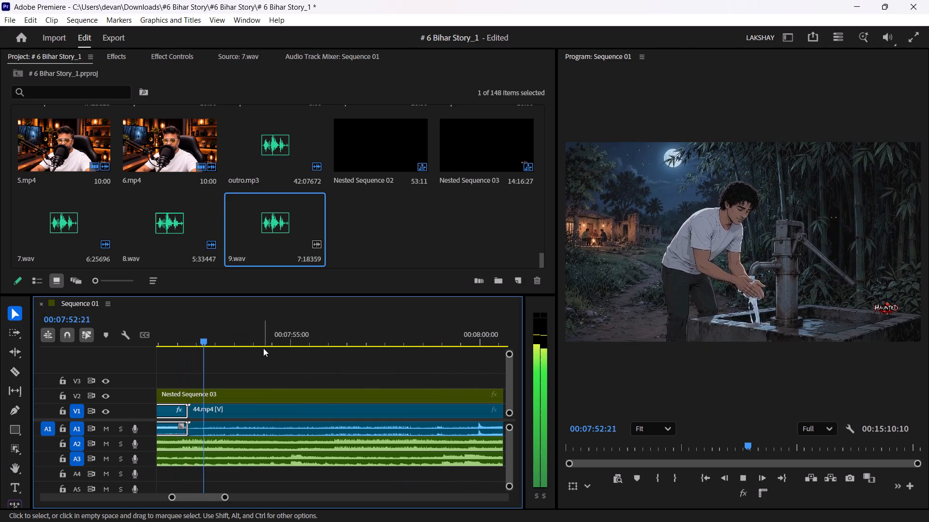
Fade out the end of the A2 clip near 00:08:05 under 45.mp4 and play the transition.
left_click_drag(225, 496, 254, 496)
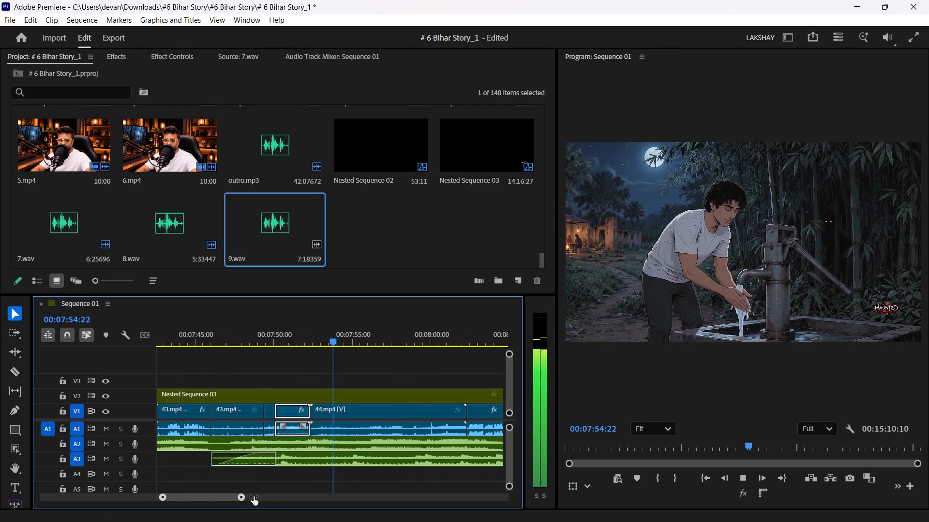
left_click_drag(254, 496, 280, 496)
left_click_drag(409, 441, 395, 446)
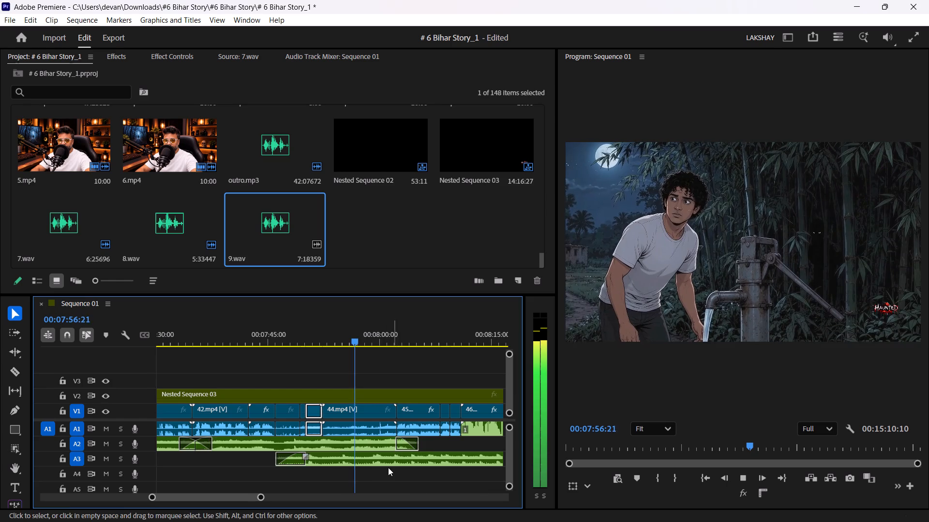
left_click_drag(389, 330, 400, 330)
key("space")
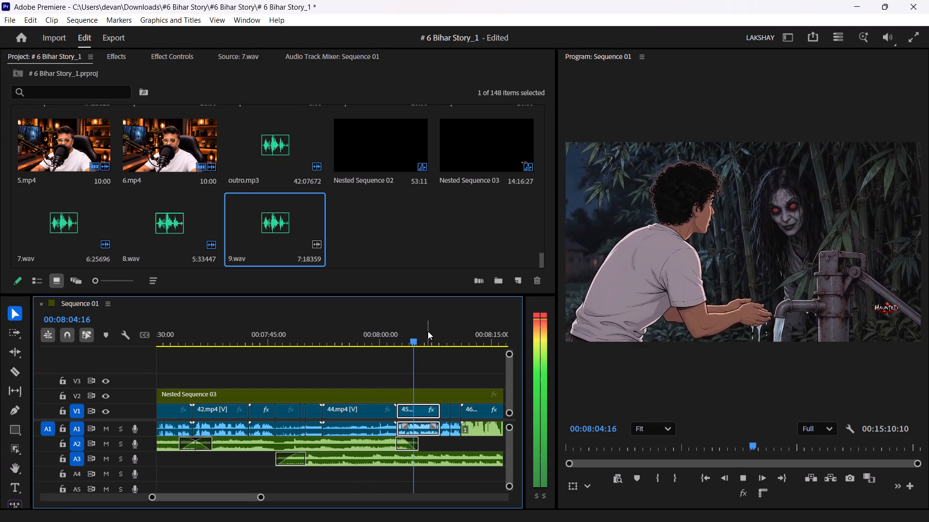
Fade out the end of the A3 clip near 00:08:40 and fade in the A2 clip starting under 47.mp4.
left_click_drag(436, 330, 530, 347)
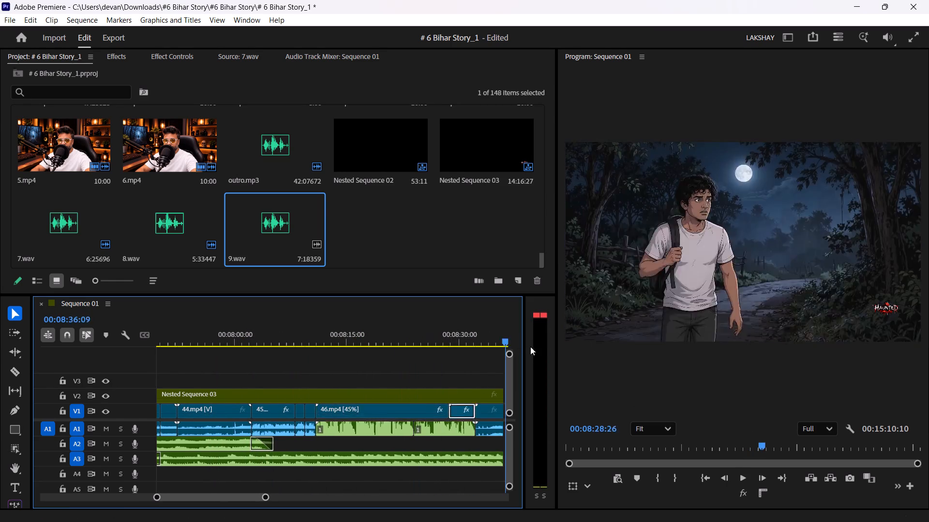
left_click_drag(530, 347, 352, 350)
left_click_drag(347, 458, 323, 458)
left_click_drag(362, 441, 392, 444)
key("space")
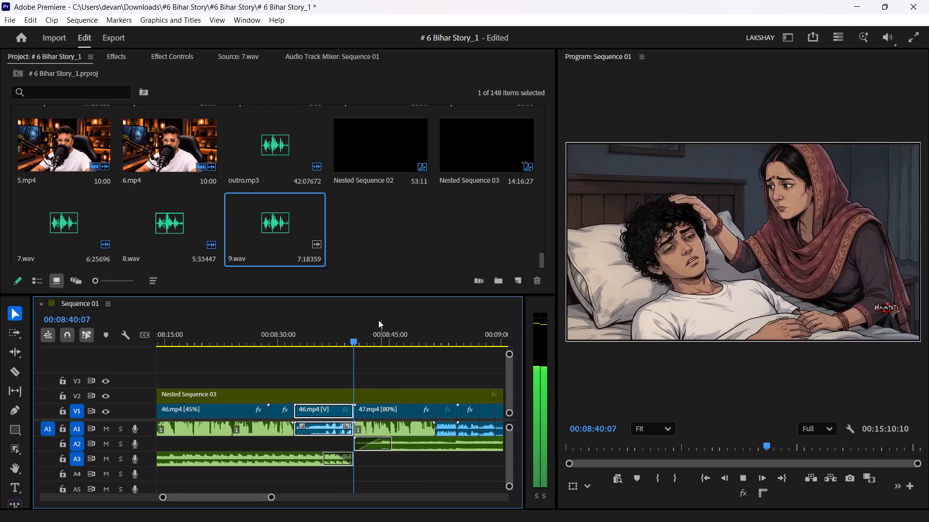
Crossfade the A2 clips meeting near 00:09:12 at the title card, and fade in the A2 clip starting under 50.mp4.
left_click_drag(371, 326, 285, 348)
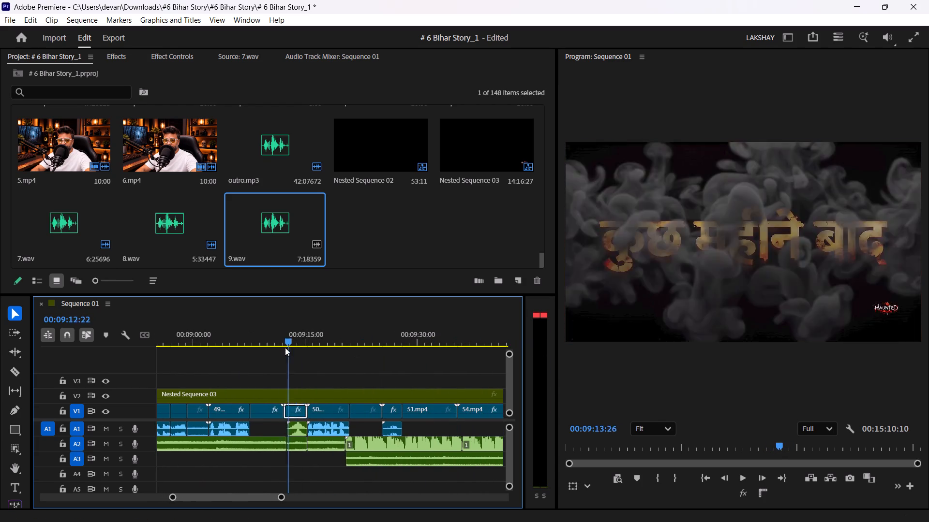
left_click_drag(285, 348, 265, 350)
key("space")
left_click_drag(280, 443, 300, 444)
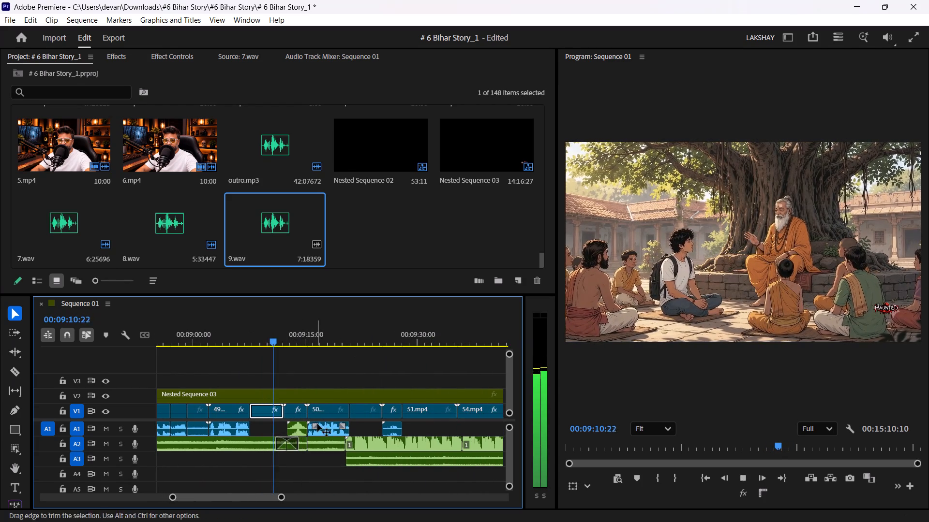
left_click_drag(314, 441, 326, 443)
left_click_drag(292, 334, 283, 338)
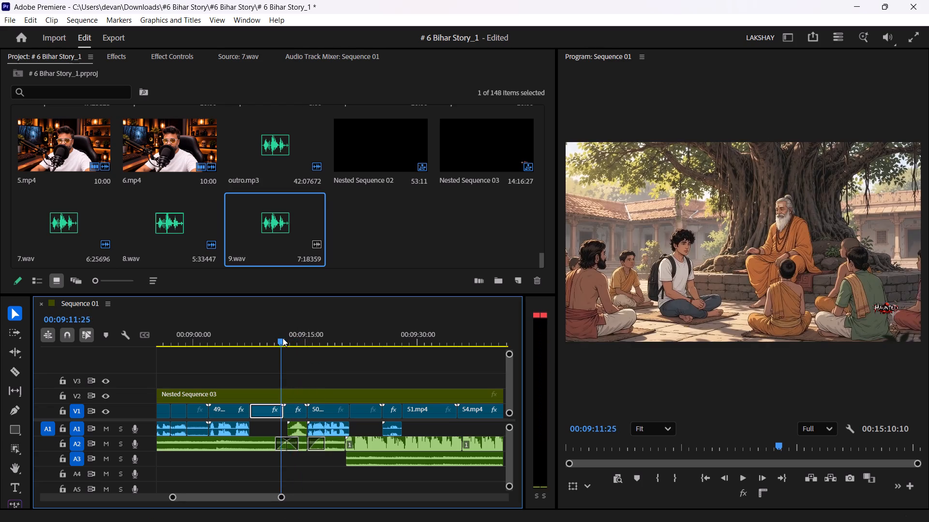
key("space")
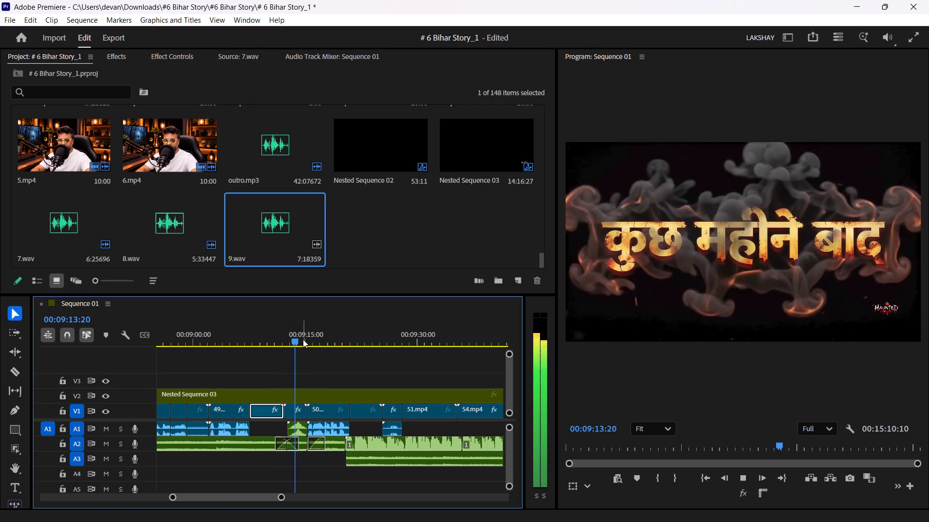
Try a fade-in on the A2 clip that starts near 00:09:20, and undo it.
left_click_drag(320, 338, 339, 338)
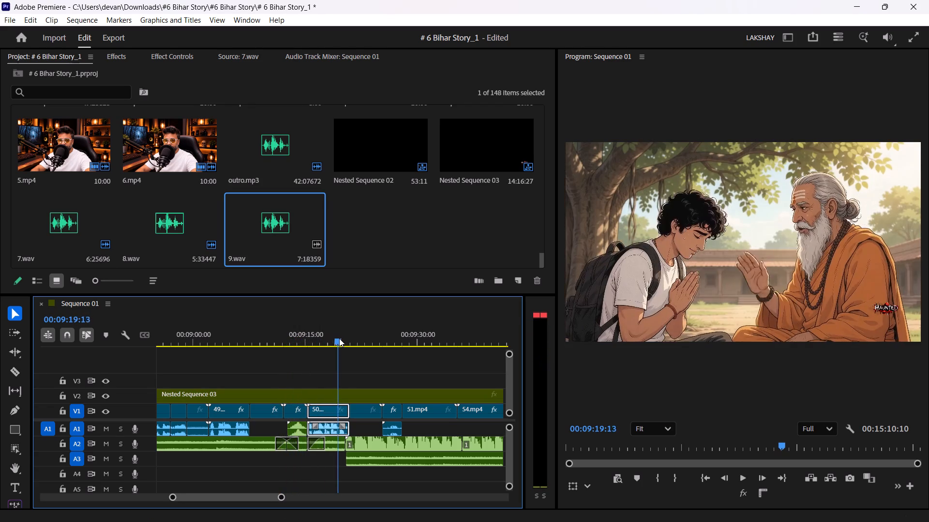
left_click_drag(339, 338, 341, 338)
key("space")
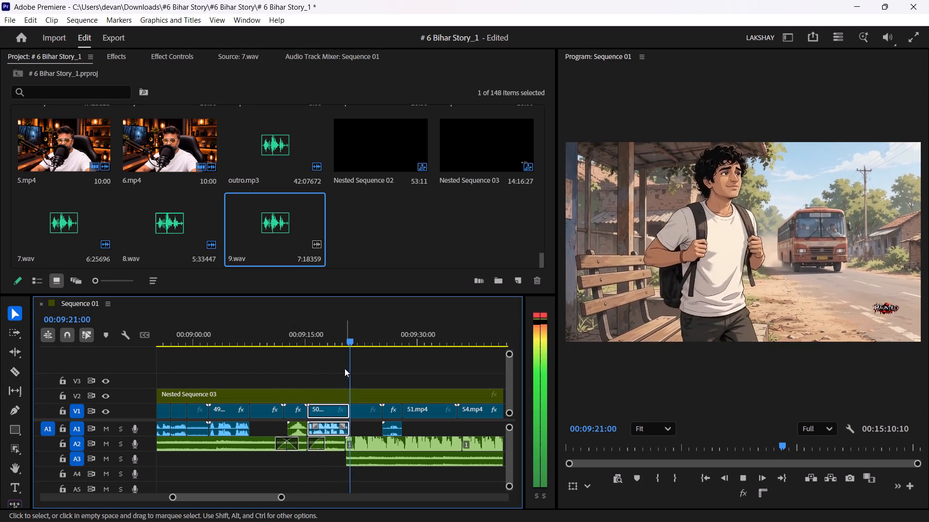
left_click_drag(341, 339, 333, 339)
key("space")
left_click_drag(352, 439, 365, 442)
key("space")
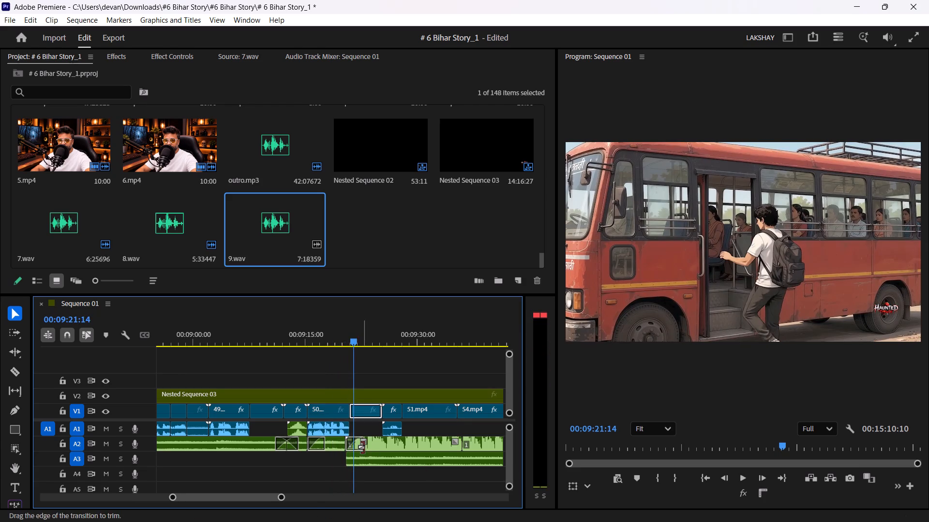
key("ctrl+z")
Add a fade-in to the A3 clip that starts near 00:09:20 and play it.
left_click_drag(353, 456, 373, 459)
key("space")
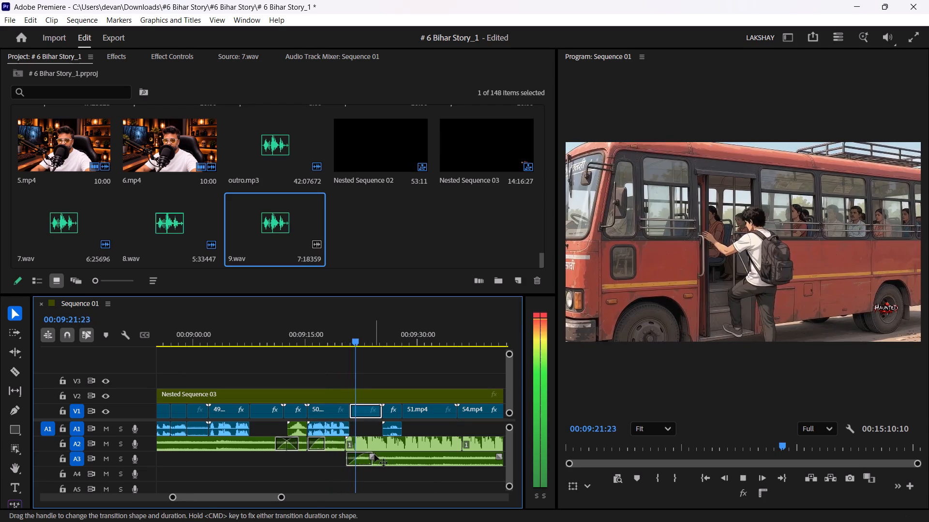
Fade out the end of the A3 clip near 00:09:41, fade in the A2 clip starting there, and play the transition.
left_click_drag(355, 336, 144, 372)
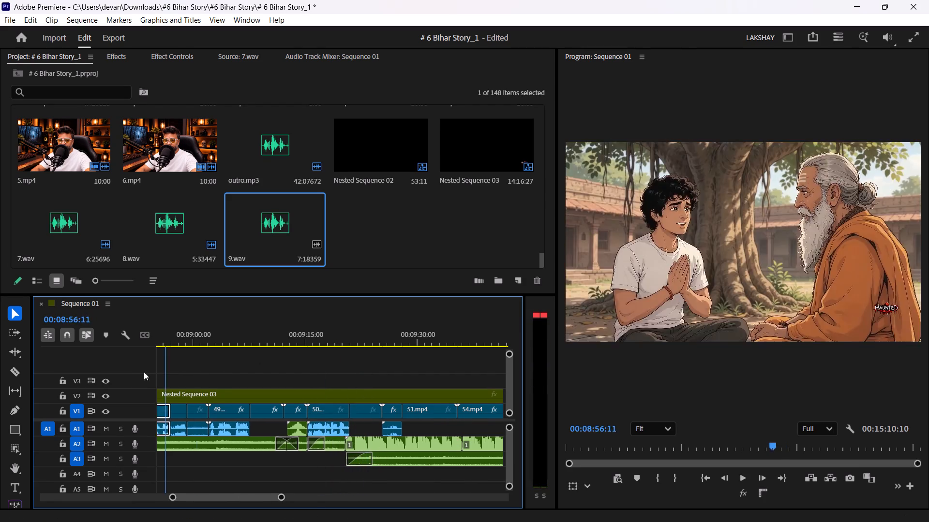
left_click_drag(144, 372, 171, 377)
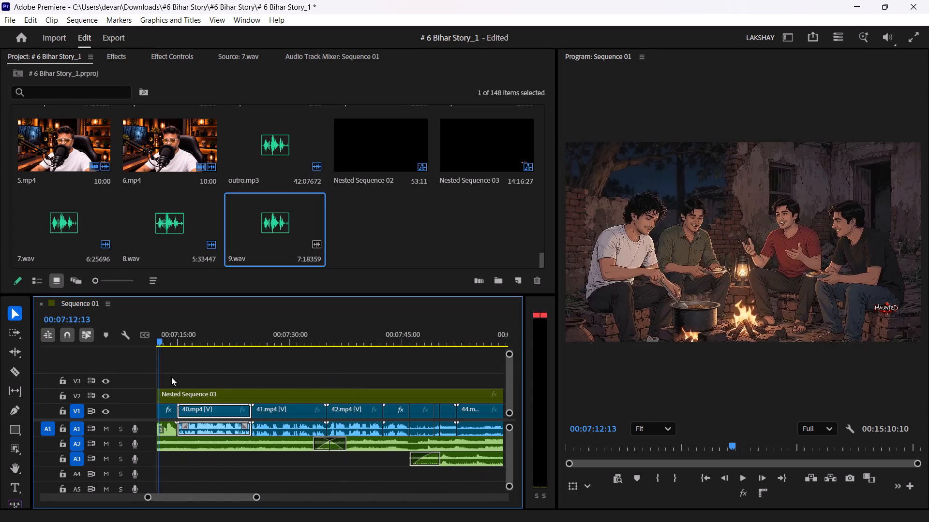
left_click_drag(171, 377, 221, 381)
key("space")
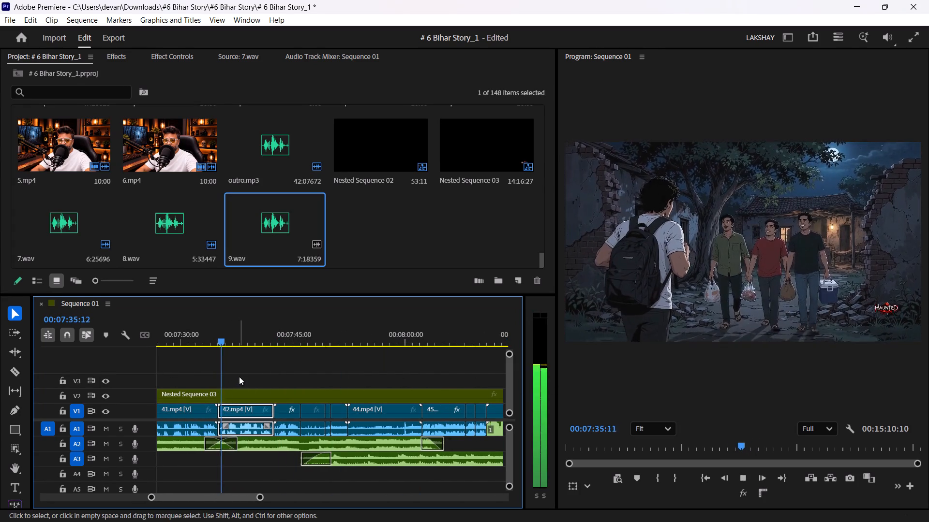
left_click_drag(266, 331, 663, 372)
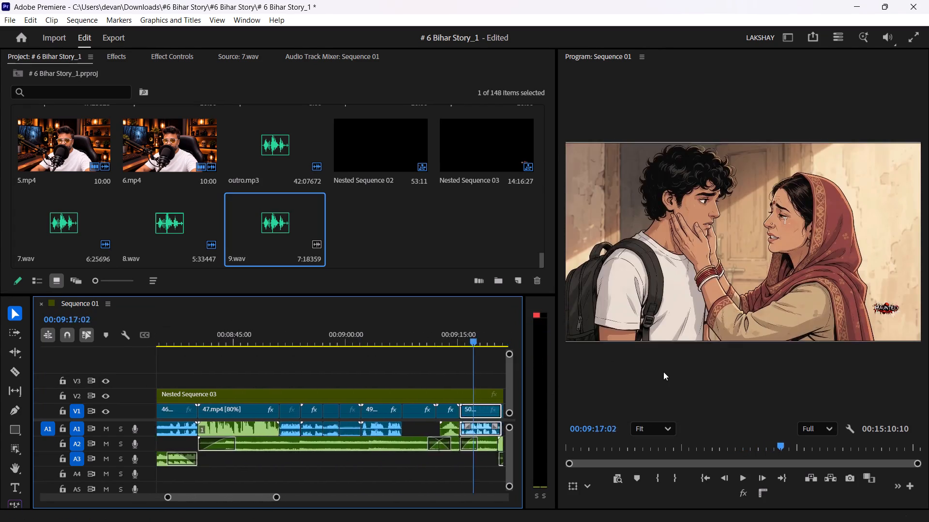
left_click_drag(663, 372, 261, 373)
key("space")
left_click_drag(276, 458, 255, 458)
left_click_drag(295, 441, 295, 442)
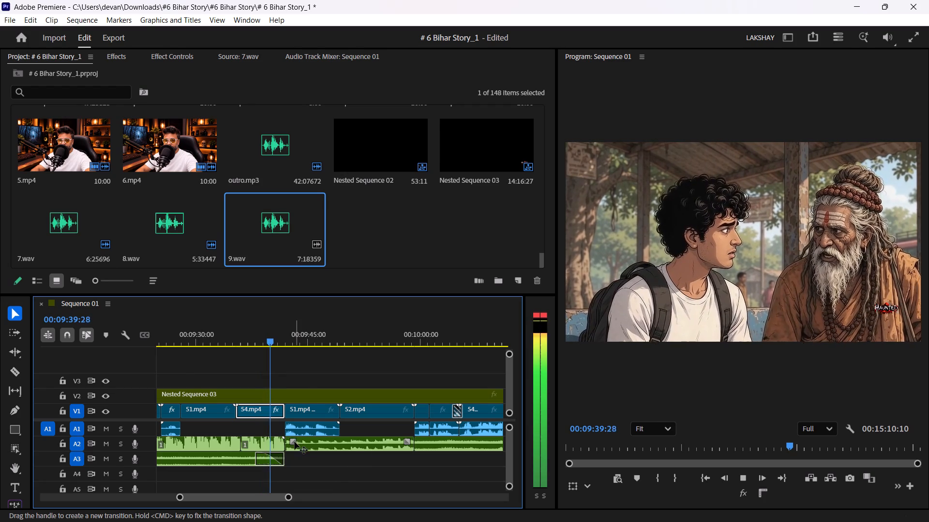
left_click_drag(295, 442, 317, 444)
left_click(292, 334)
key("space")
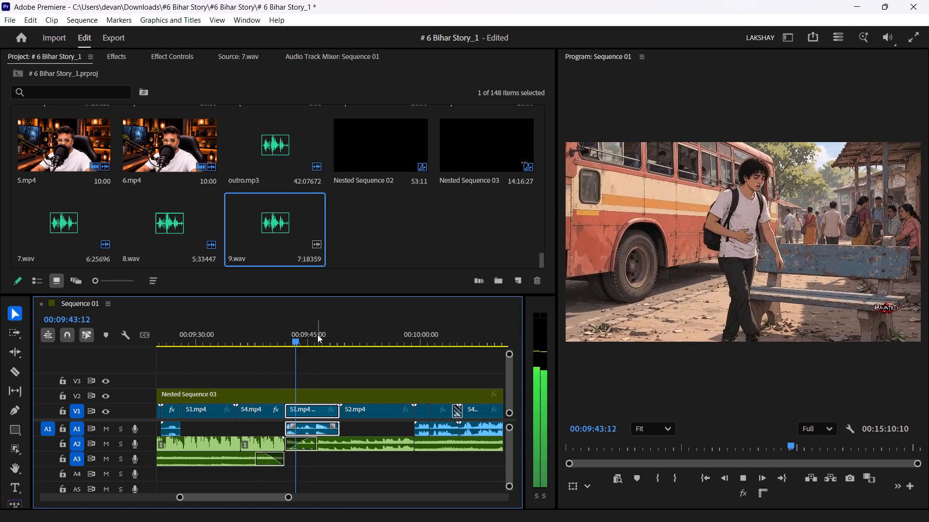
Crossfade the A2 clips that meet near 00:09:59 and those that meet near 00:10:25, playing each join.
left_click_drag(407, 442, 429, 444)
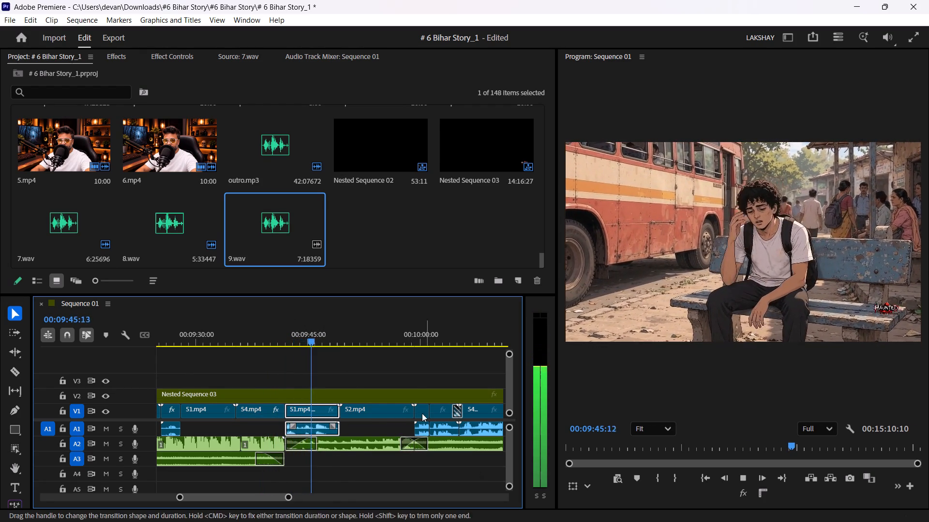
left_click(394, 337)
key("space")
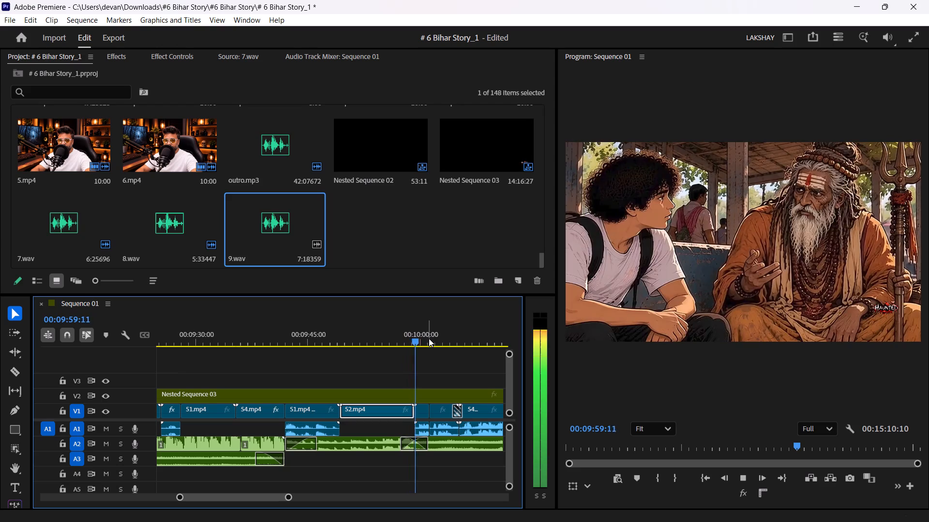
left_click_drag(440, 337, 505, 334)
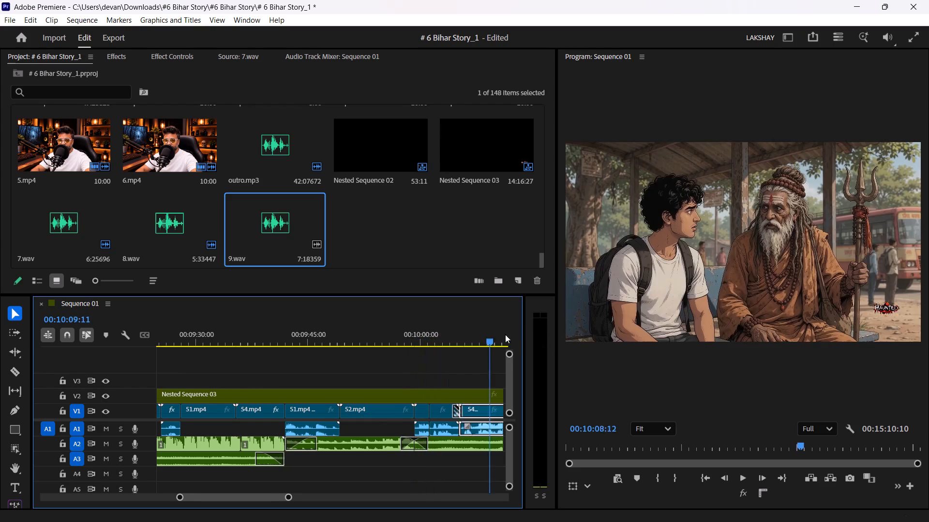
left_click_drag(505, 334, 442, 349)
left_click_drag(432, 441, 441, 442)
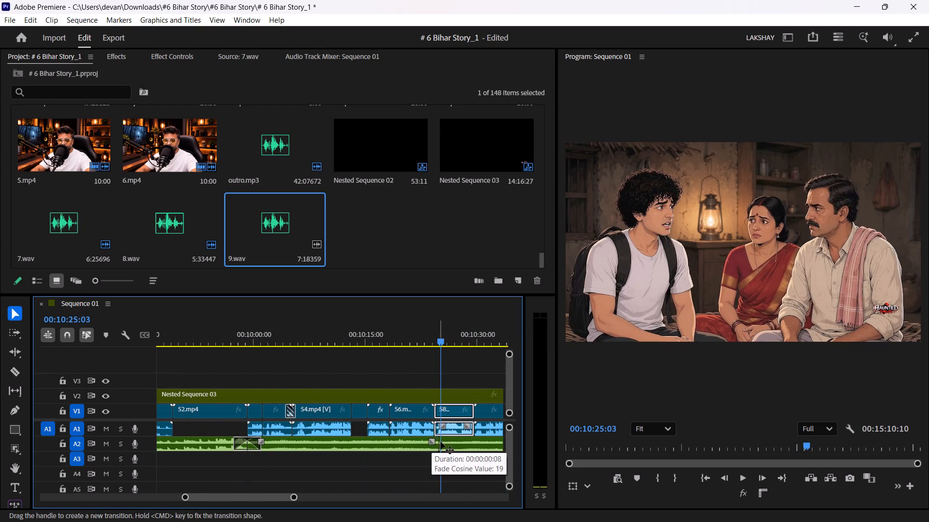
left_click_drag(441, 442, 450, 442)
key("space")
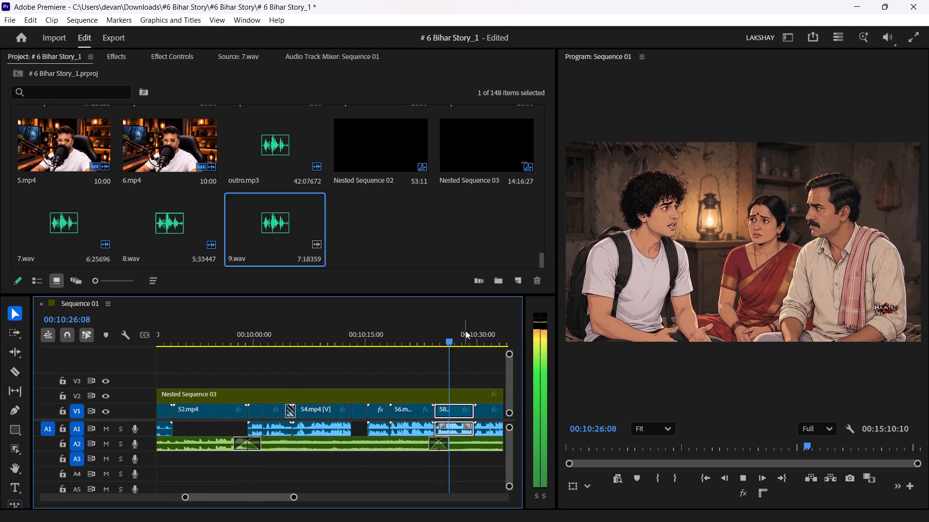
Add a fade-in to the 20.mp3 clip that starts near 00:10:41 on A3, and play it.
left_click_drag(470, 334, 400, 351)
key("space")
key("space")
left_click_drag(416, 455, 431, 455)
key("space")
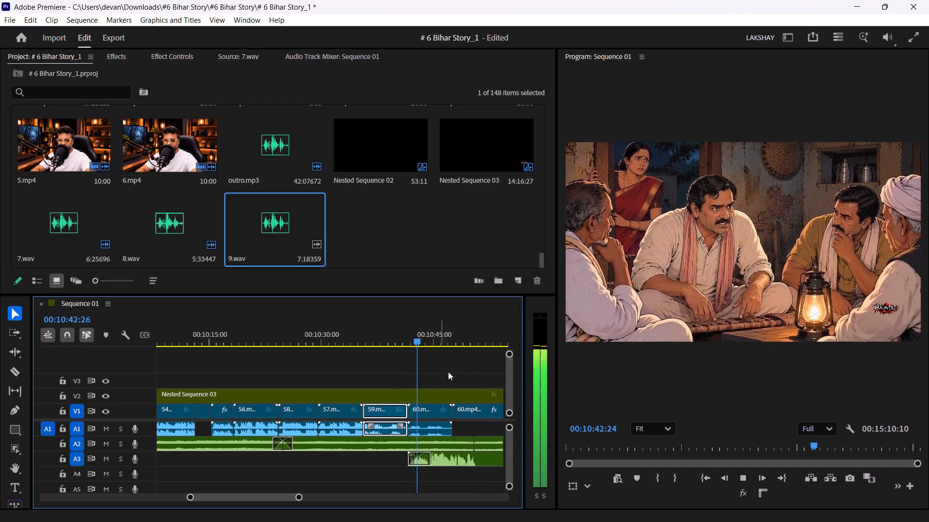
Fade out the end of the A2 clip near 00:10:50 under 60.mp4, and play it.
key("space")
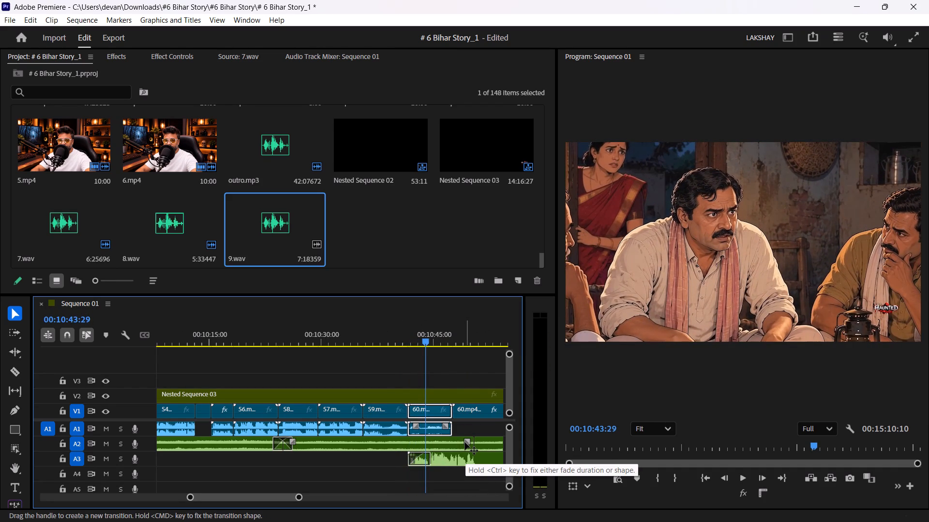
left_click_drag(465, 442, 453, 443)
key("space")
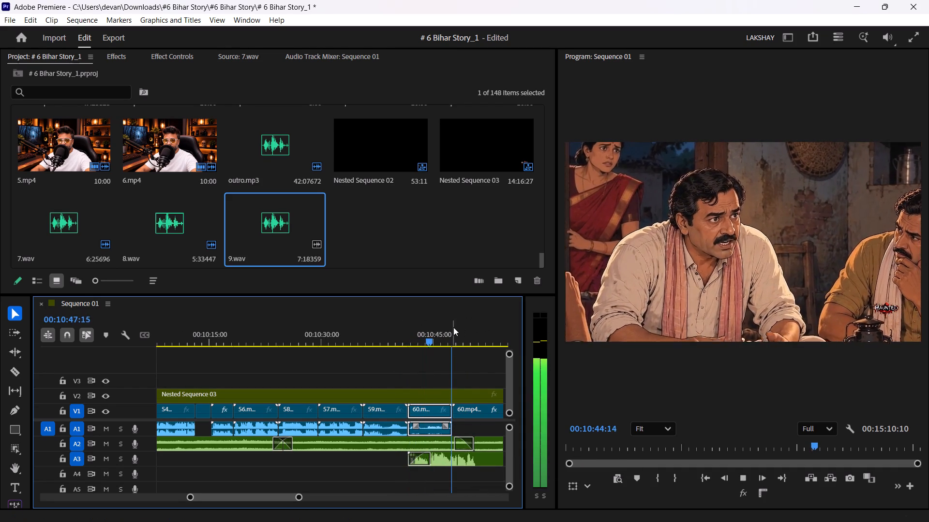
left_click(453, 327)
key("space")
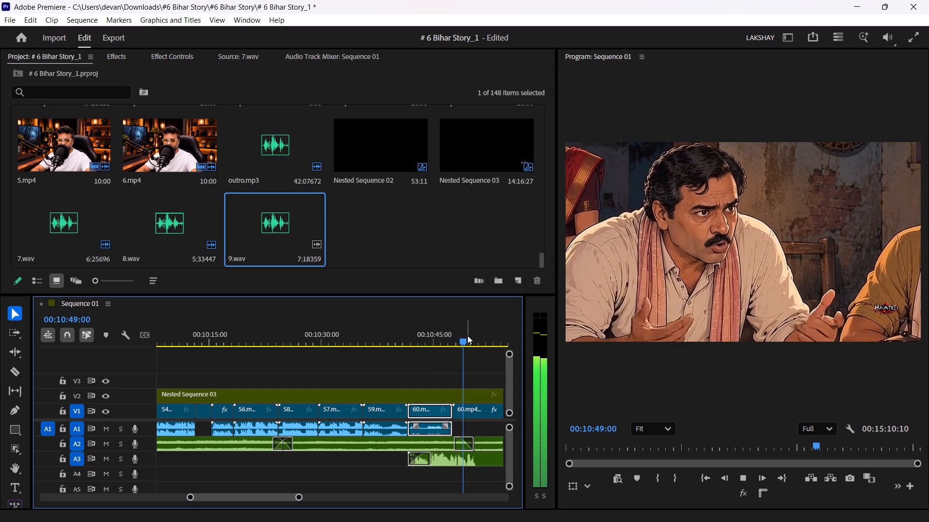
Replay the section from about 00:10:39 and check the 20.mp3 voice-over clip on A3.
key("space")
key("space")
left_click_drag(447, 291, 437, 292)
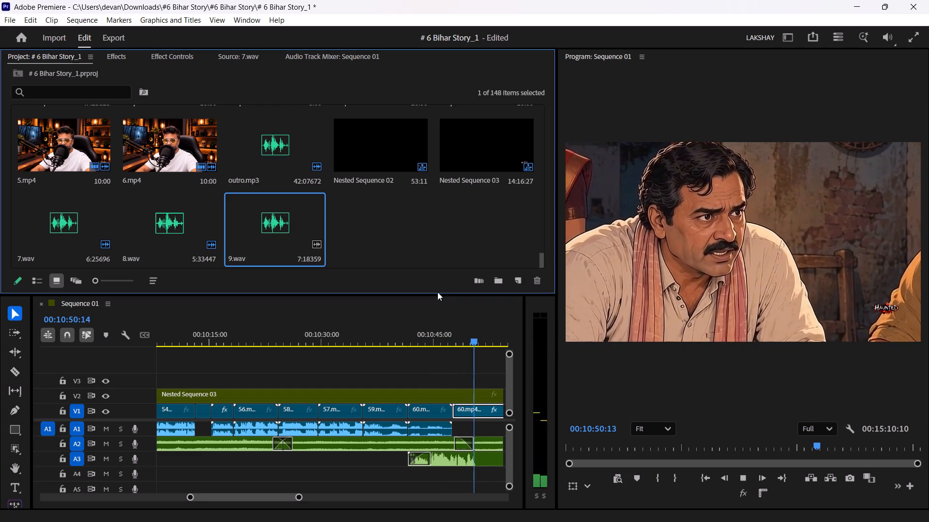
left_click_drag(437, 292, 427, 294)
left_click_drag(425, 318, 405, 321)
key("space")
left_click_drag(417, 333, 391, 337)
key("space")
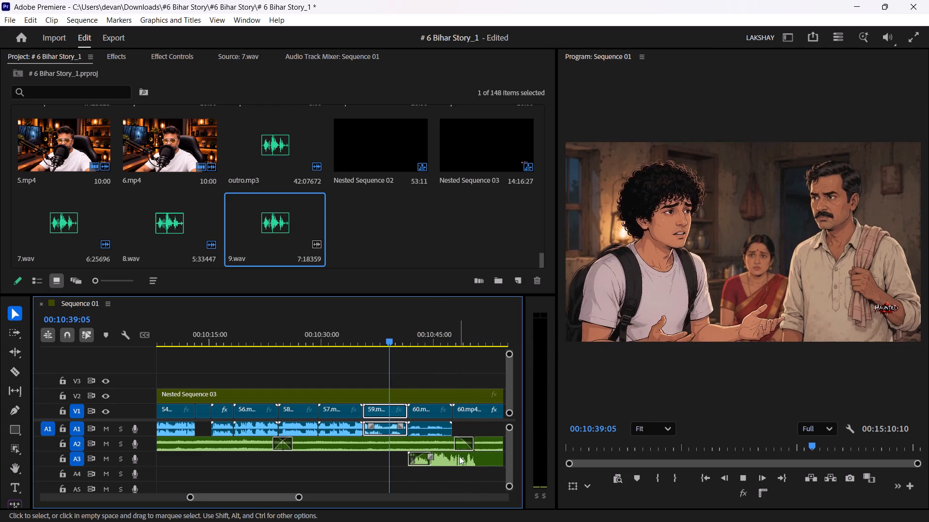
left_click(459, 468)
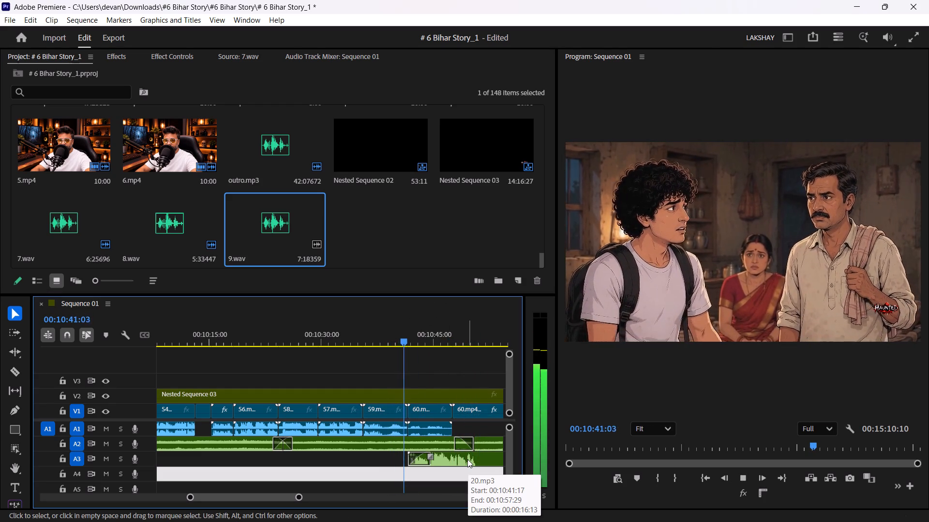
left_click(371, 455)
left_click(360, 473)
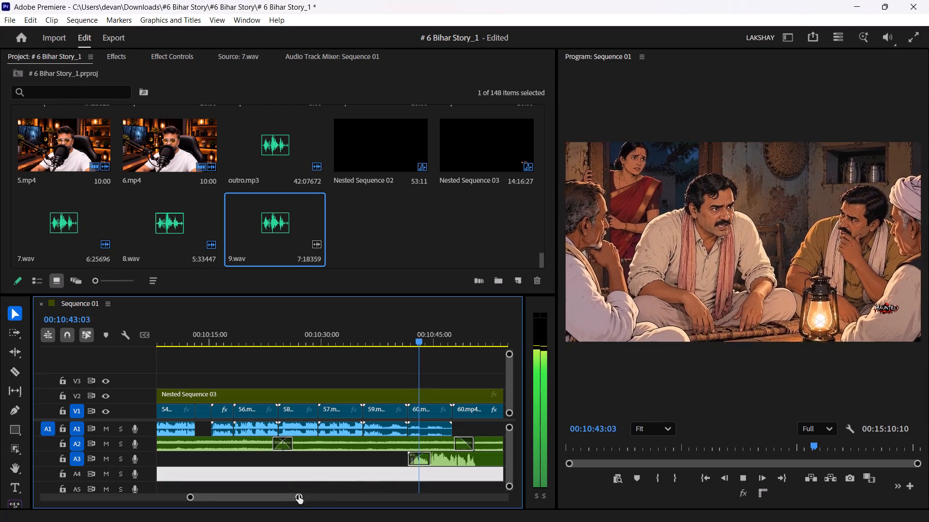
Delete the 20.mp3 clip that starts near 00:10:41 from track A3.
left_click_drag(299, 497, 318, 496)
key("space")
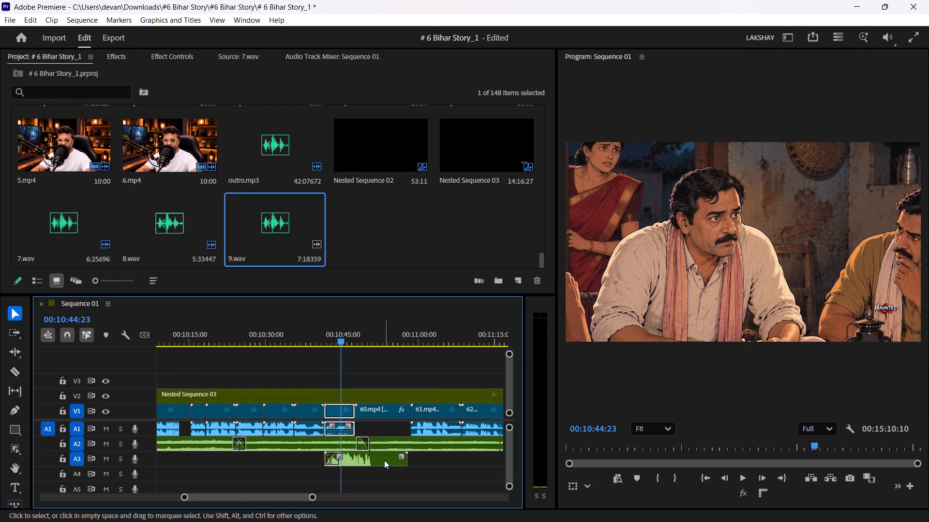
left_click(384, 460)
key("Delete")
left_click(416, 251)
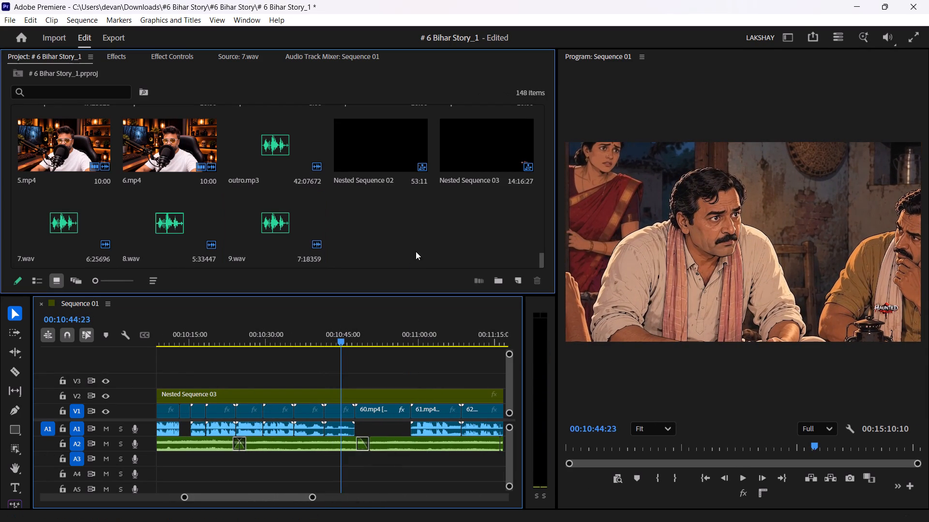
left_click_drag(538, 263, 537, 252)
left_click_drag(540, 258, 540, 252)
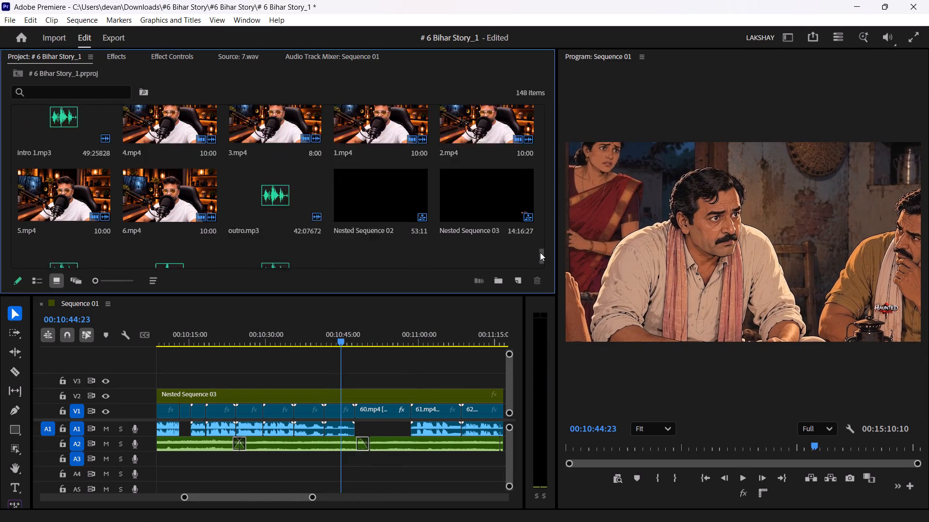
left_click_drag(540, 252, 538, 235)
key("ctrl+z")
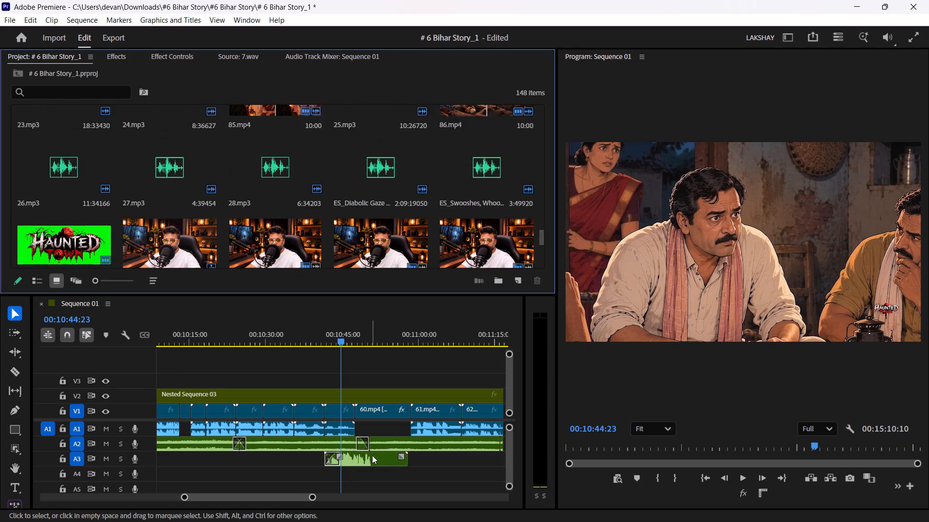
left_click(373, 458)
key("Delete")
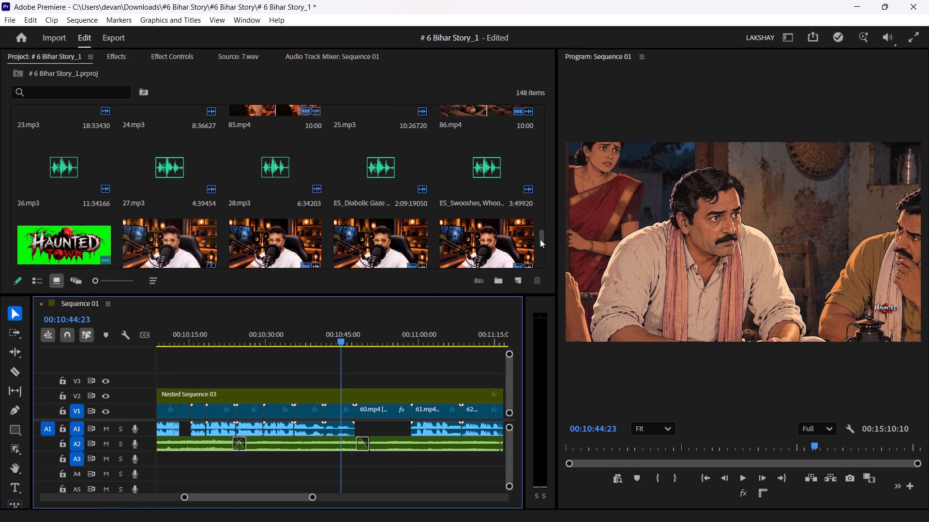
Find 20.mp3 among the project's media, preview its audio, and delete it from the project.
left_click_drag(540, 239, 538, 213)
left_click(49, 187)
double_click(49, 187)
key("space")
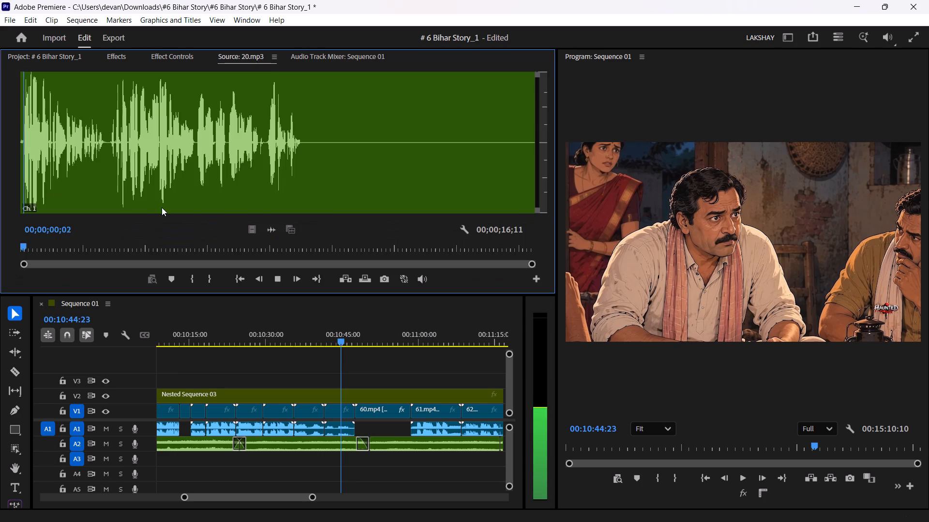
key("space")
left_click(45, 58)
left_click(79, 177)
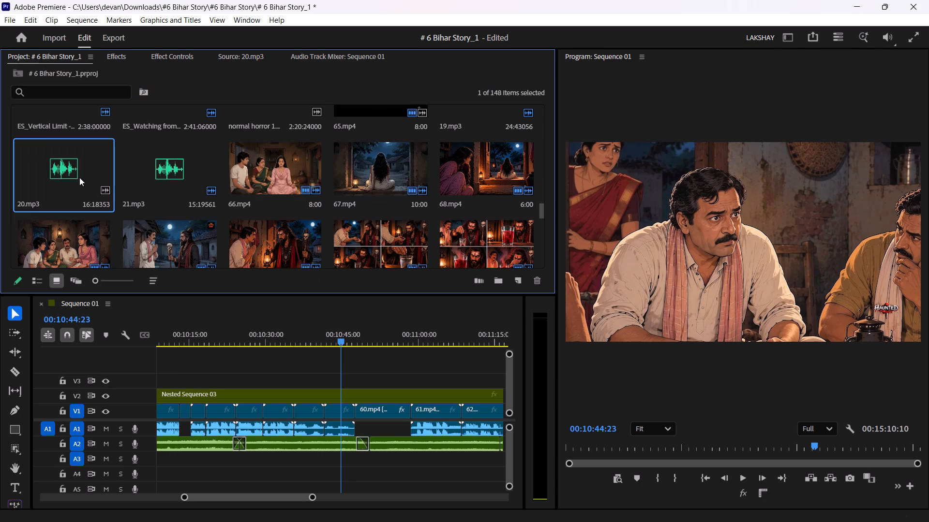
key("Delete")
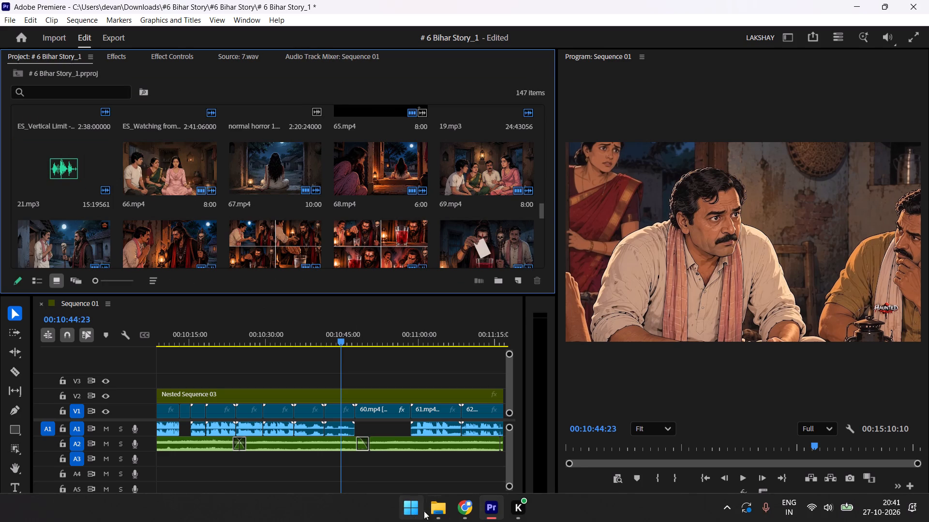
Switch to Chrome and bring up the CloudConvert MP3 to WAV conversion list.
left_click(440, 508)
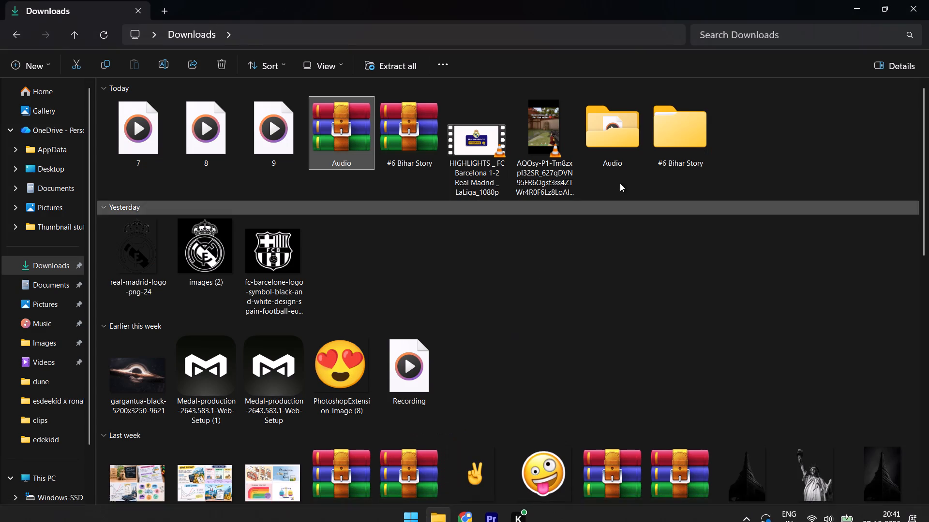
left_click(480, 507)
left_click(461, 506)
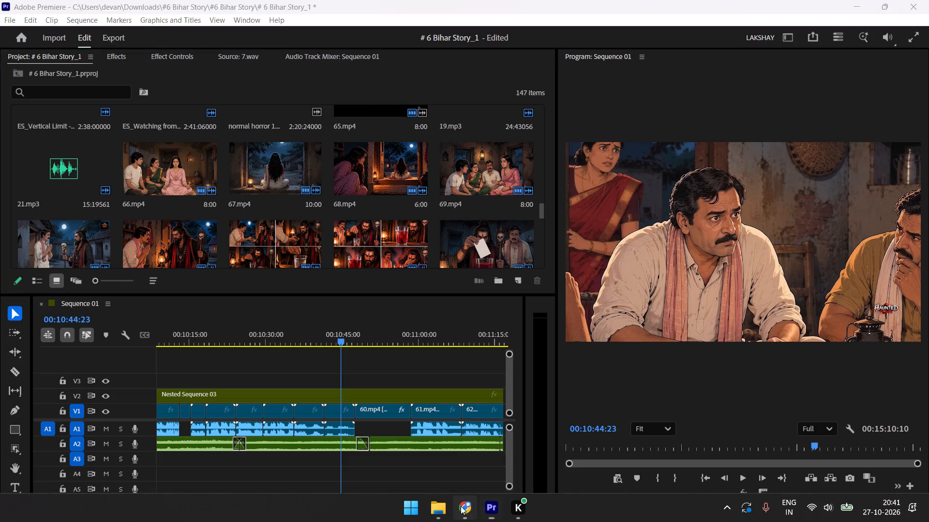
left_click(892, 107)
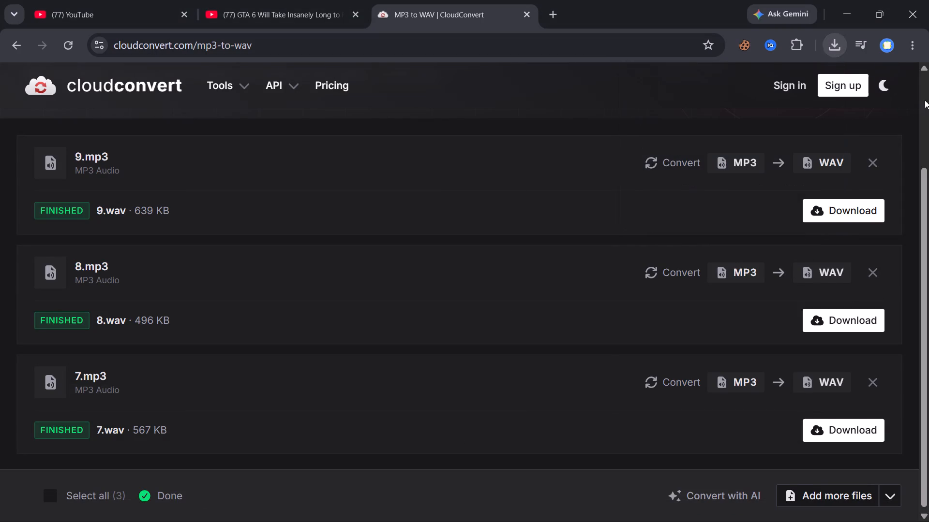
left_click_drag(928, 250, 907, 63)
left_click_drag(928, 233, 900, 439)
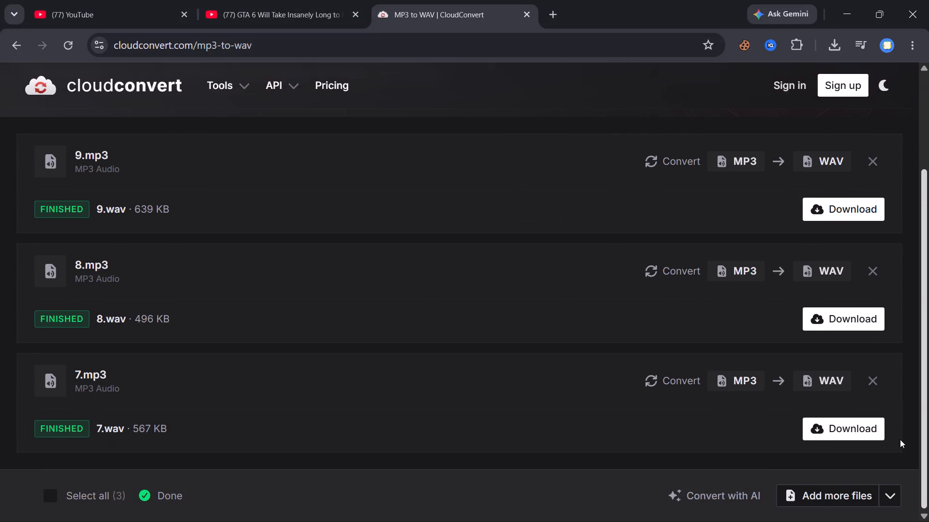
left_click_drag(900, 439, 899, 442)
Add 20.mp3 from the Audio folder inside Downloads > #6 Bihar Story and convert it to WAV.
left_click(809, 496)
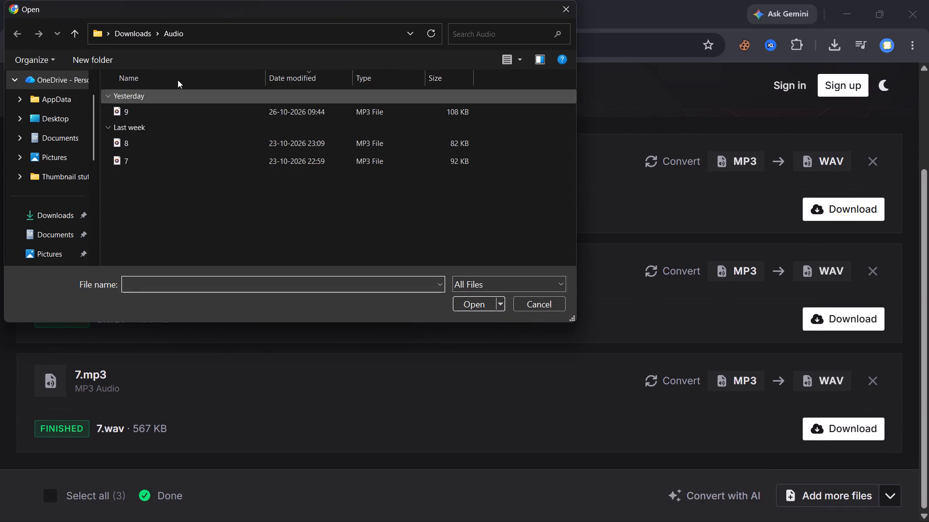
left_click(133, 32)
double_click(494, 116)
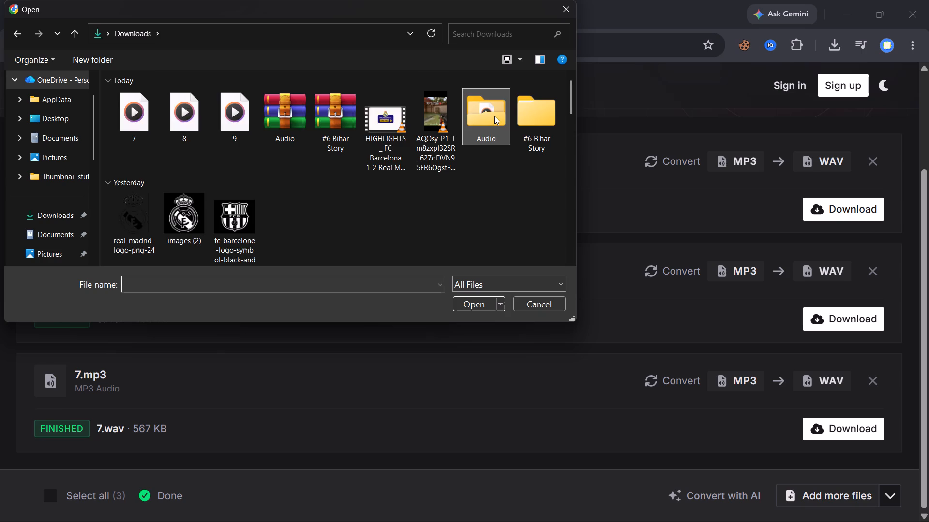
left_click_drag(329, 135, 367, 148)
double_click(534, 126)
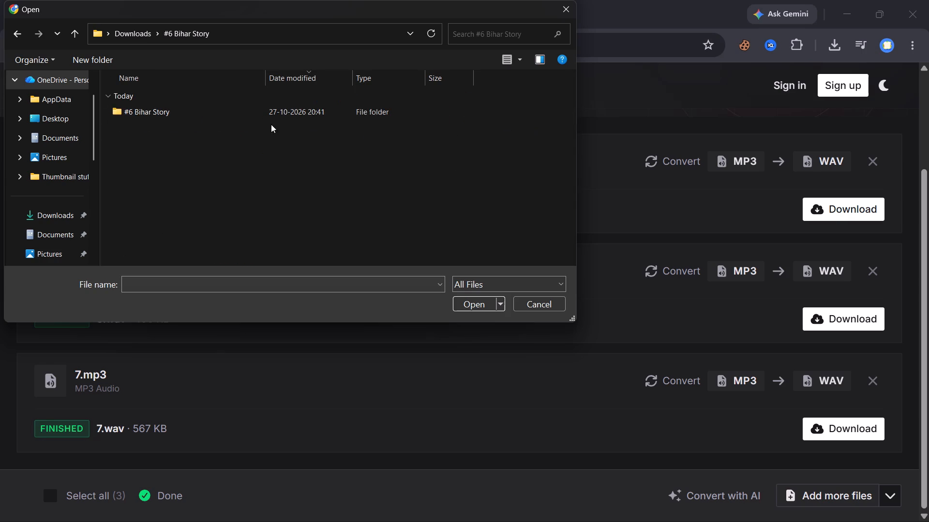
double_click(146, 109)
double_click(165, 222)
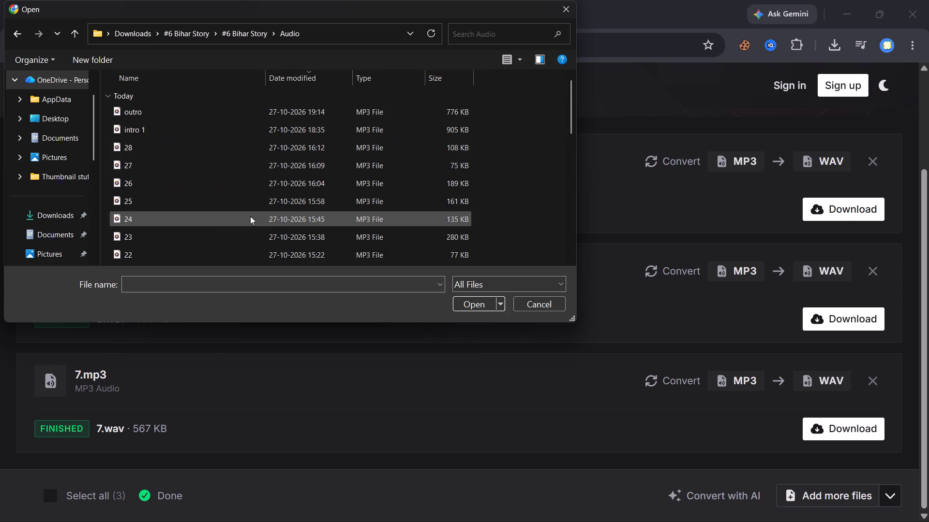
left_click_drag(567, 118, 566, 145)
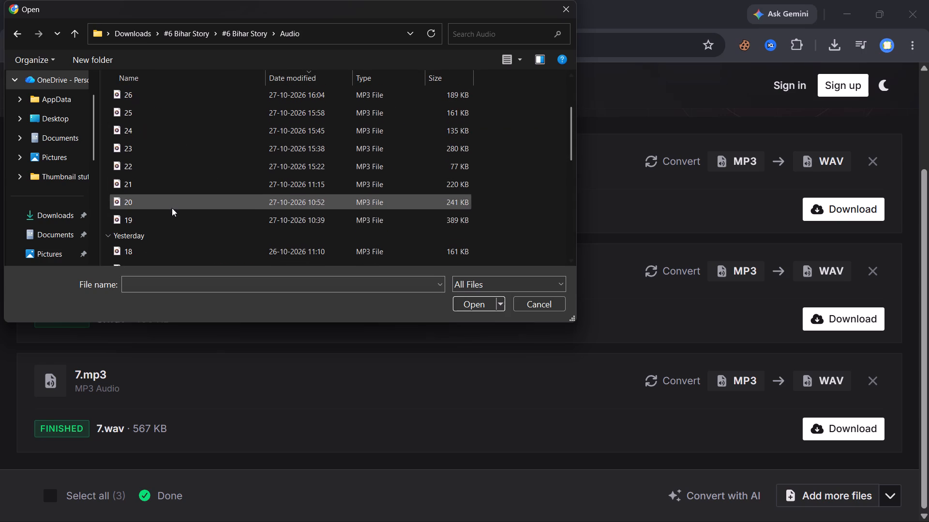
left_click(172, 205)
left_click(464, 306)
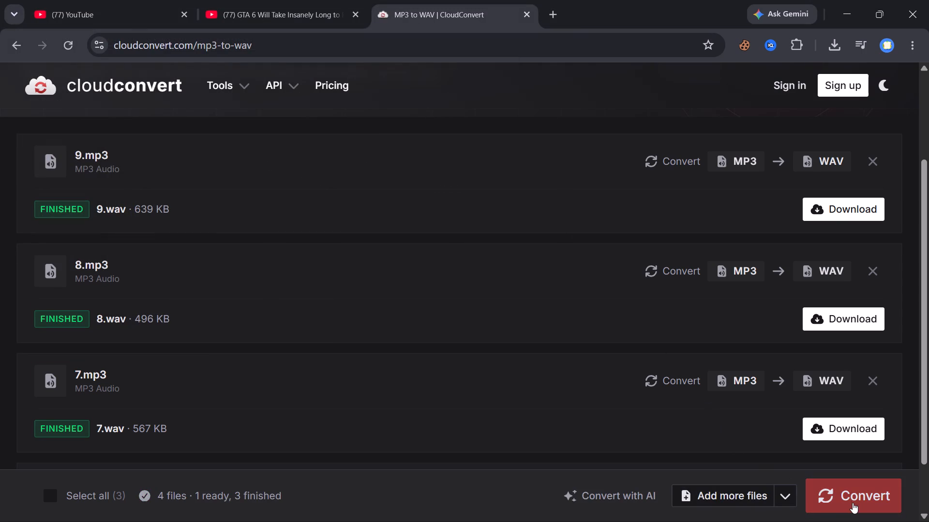
left_click(852, 500)
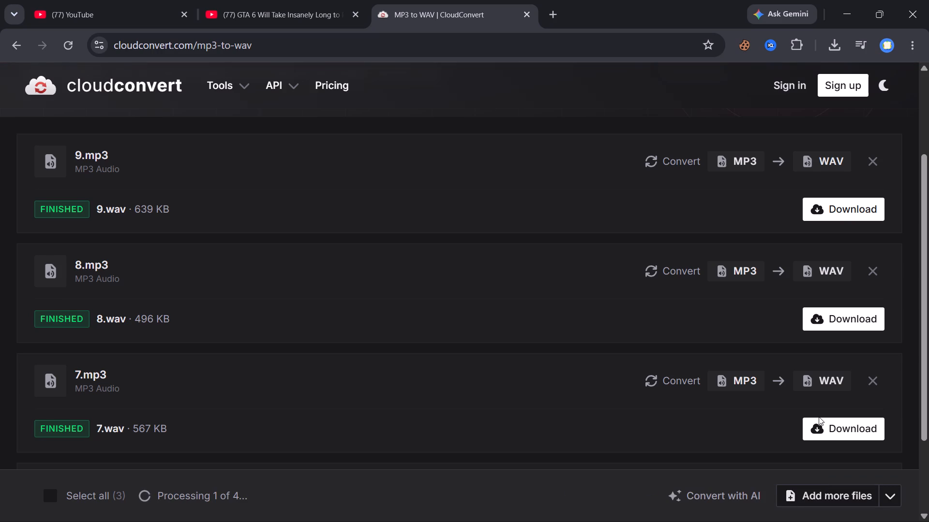
Download the converted 20.wav file.
left_click_drag(928, 314, 918, 437)
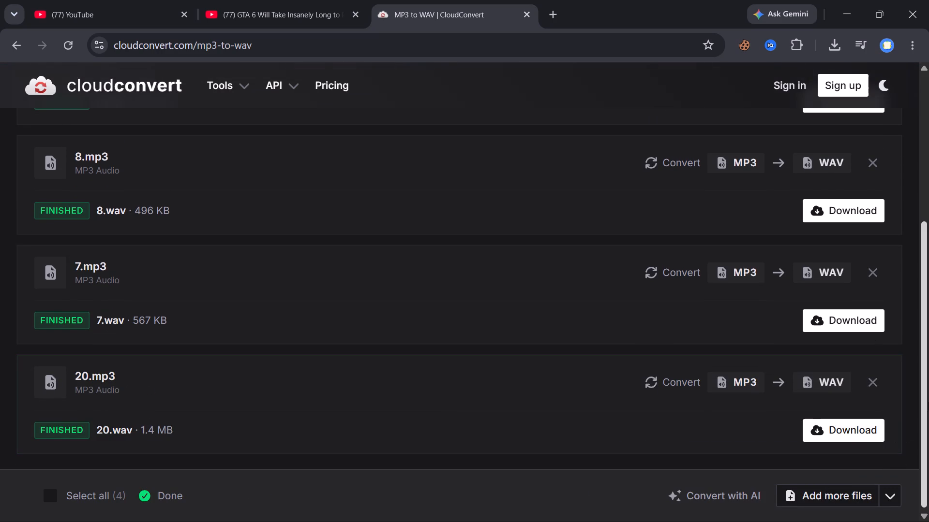
left_click(850, 438)
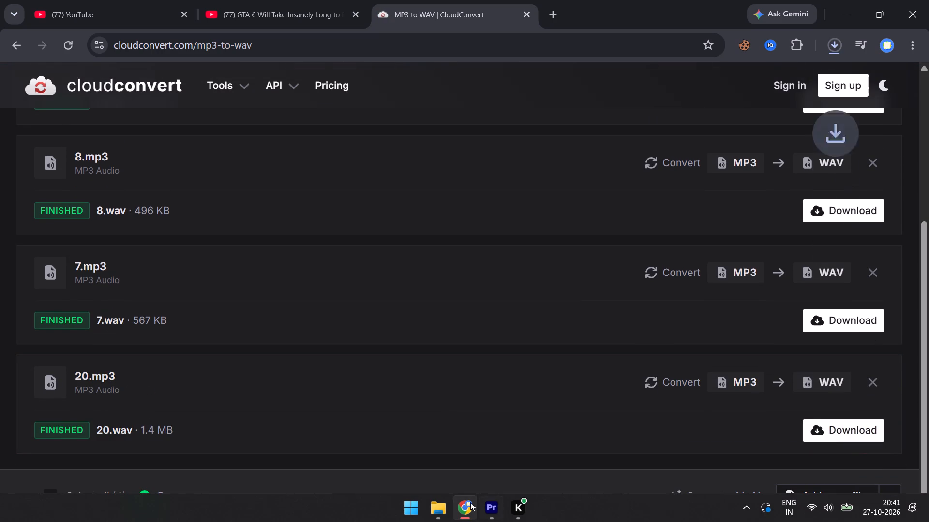
Switch to Premiere and import 20.wav from the Downloads folder into the project.
left_click(493, 505)
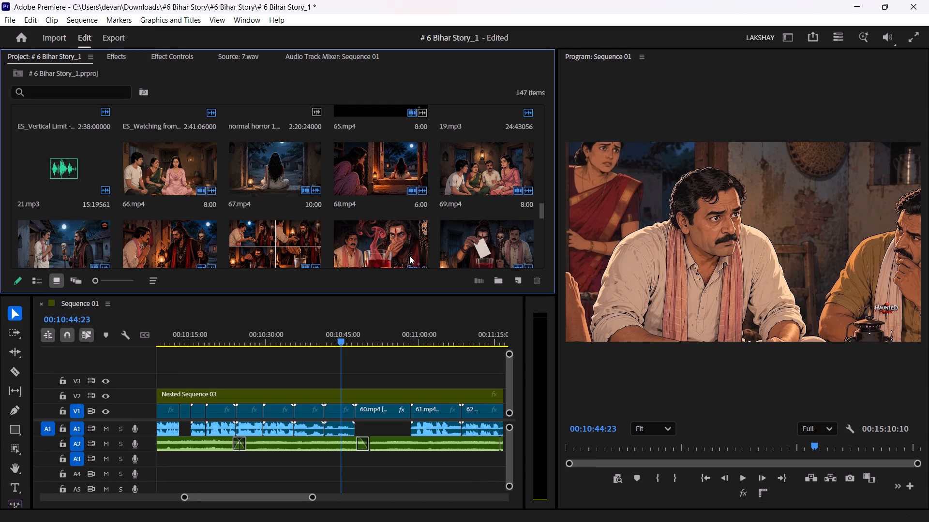
key("ctrl+i")
left_click(101, 150)
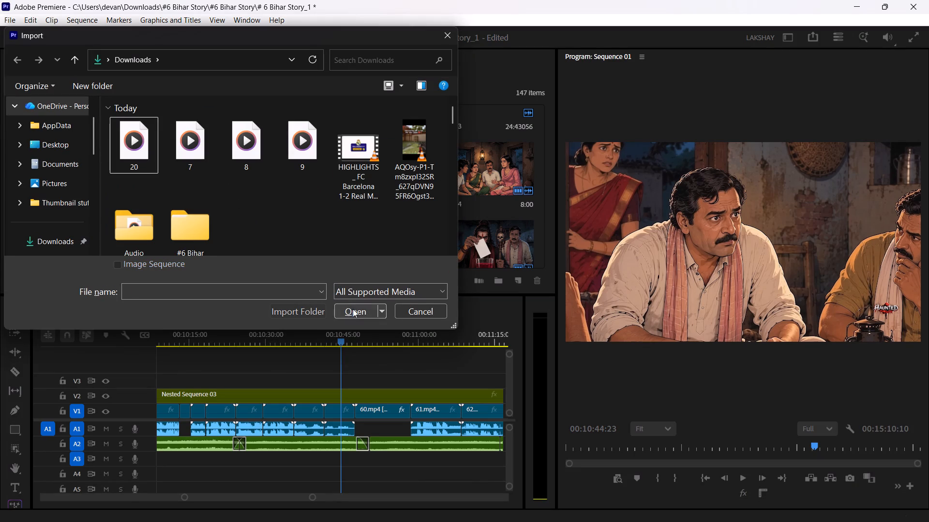
left_click(125, 139)
left_click(359, 310)
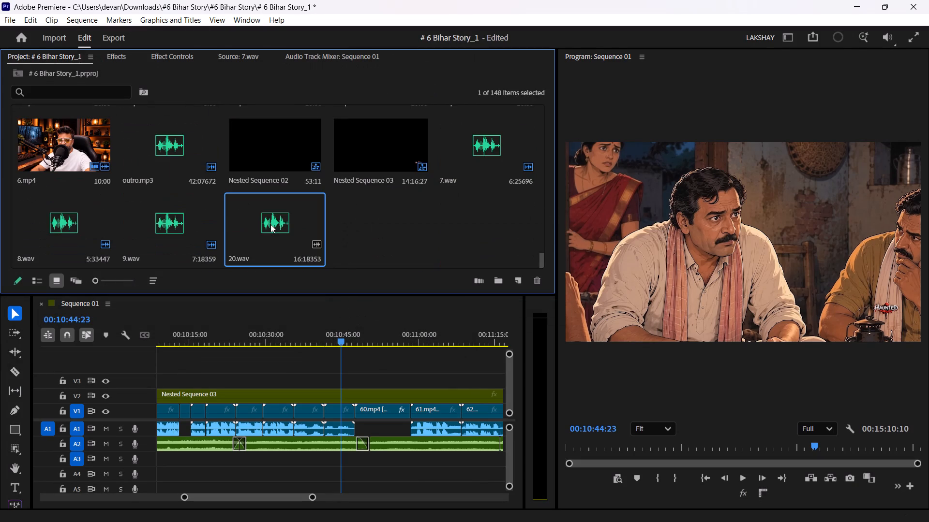
Place 20.wav on track A3 starting at about 00:10:41, in the gap left by 20.mp3.
left_click_drag(270, 224, 323, 460)
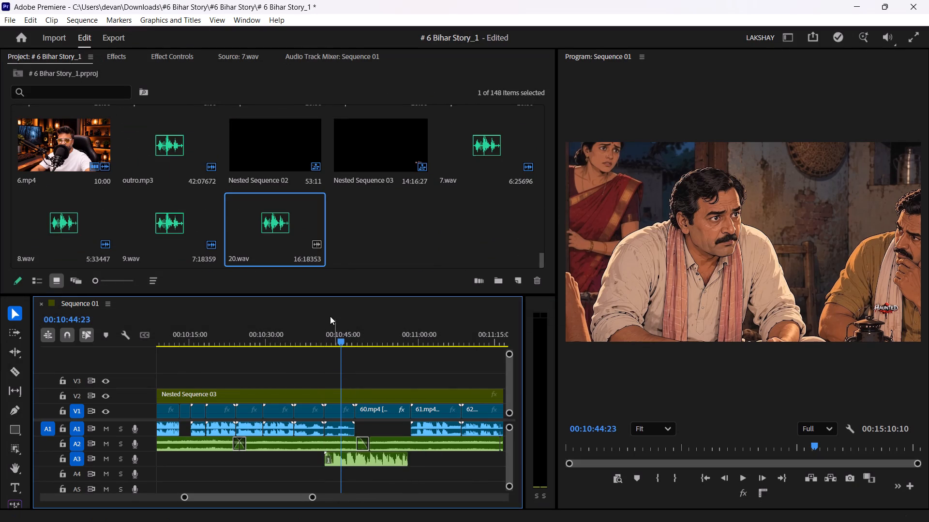
Play the sequence from about 00:10:40 to check the new 20.wav voice-over on A3.
left_click_drag(330, 316, 312, 317)
left_click(314, 319)
left_click(320, 338)
key("space")
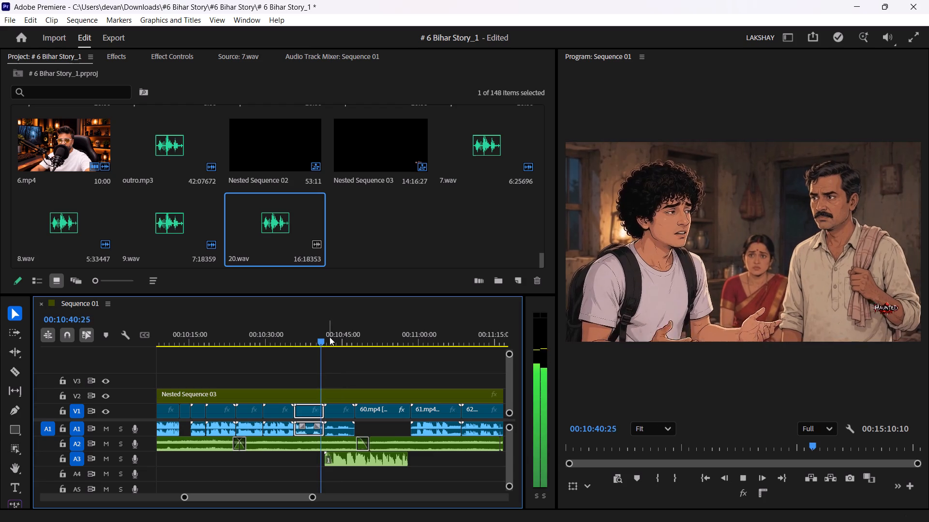
left_click(387, 374)
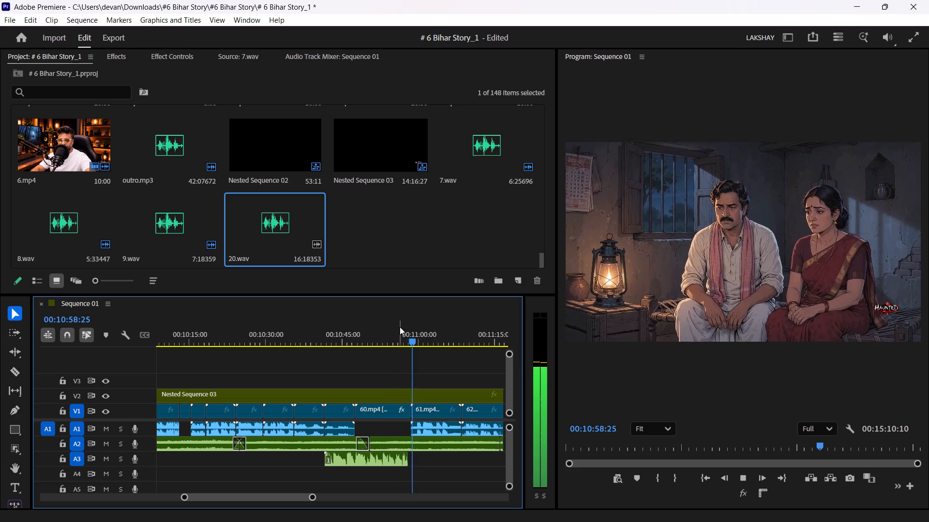
Play the section around 00:11:40 and delete the voice-over clip starting near 00:11:37 from track A2.
left_click_drag(429, 327, 296, 348)
key("space")
left_click(336, 321)
key("space")
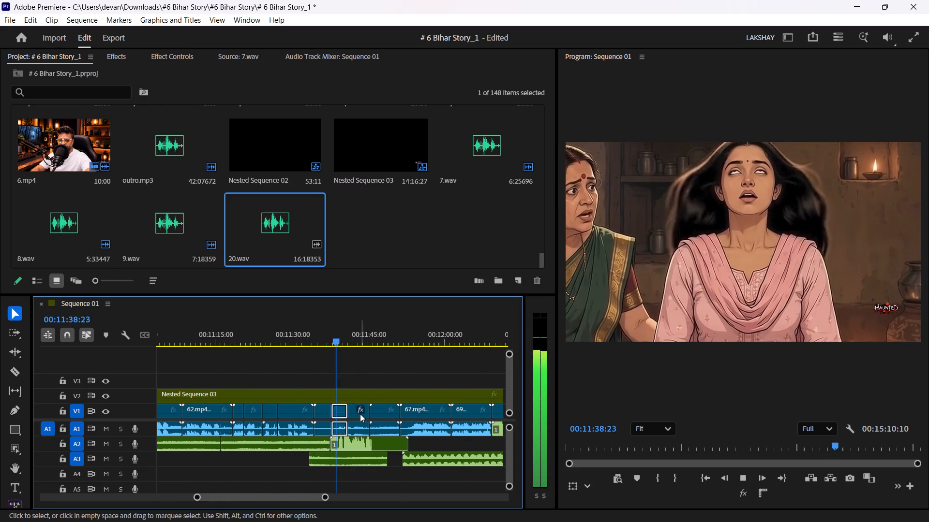
key("space")
left_click(365, 447)
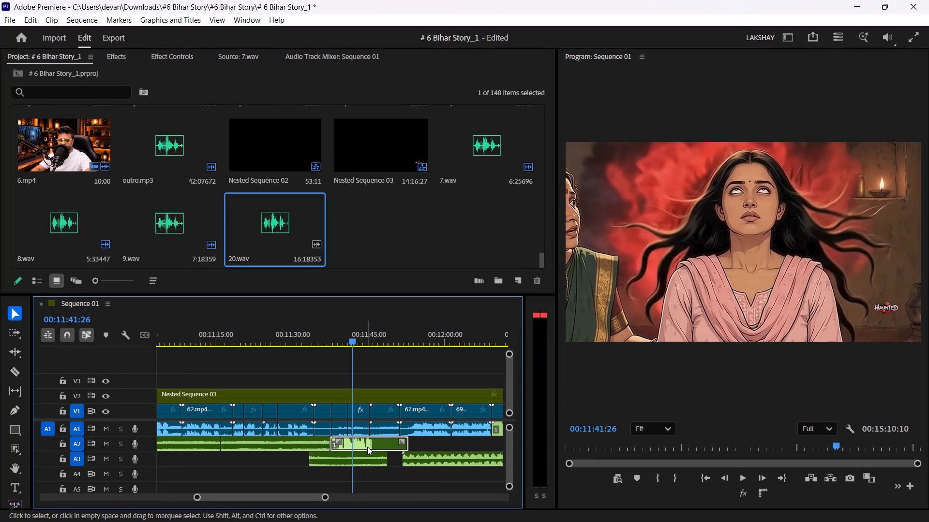
key("Delete")
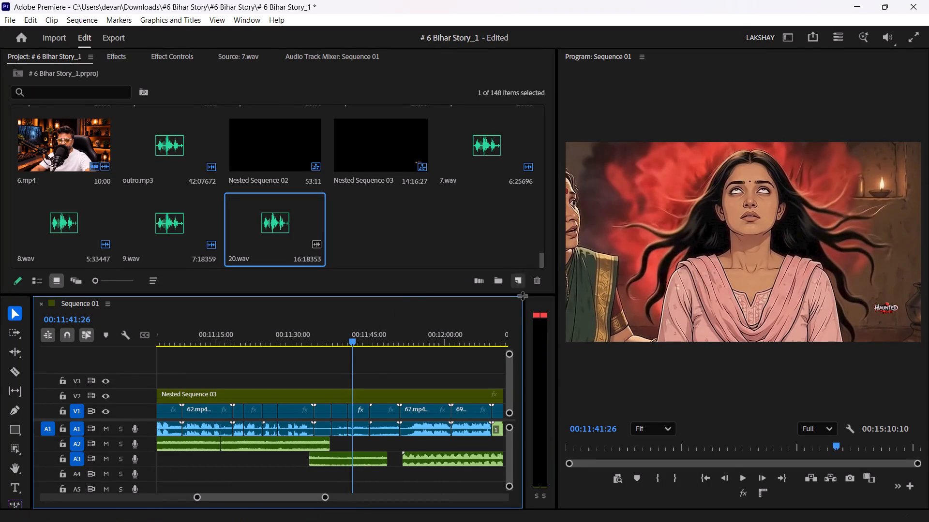
Inspect the intro video.mp4 item in the project's media and scan the opening minute of the sequence.
left_click_drag(542, 261, 542, 244)
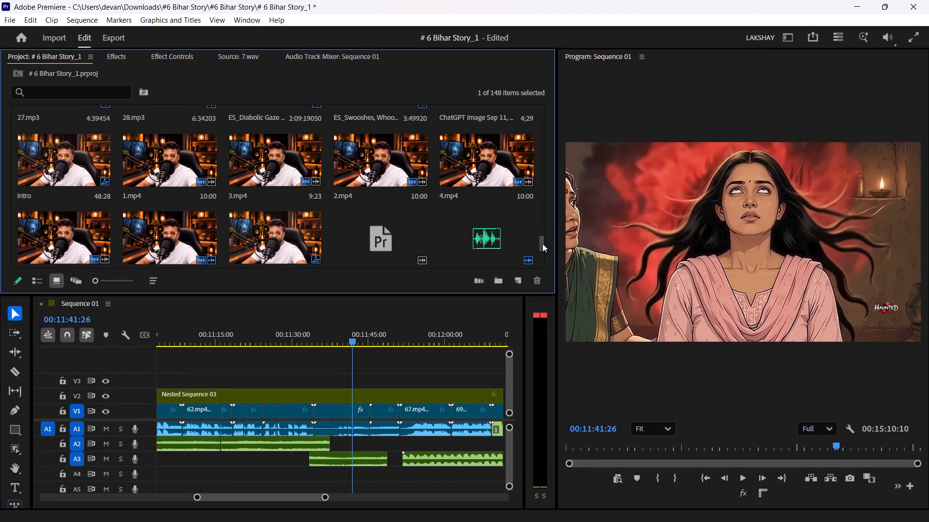
left_click_drag(542, 244, 541, 246)
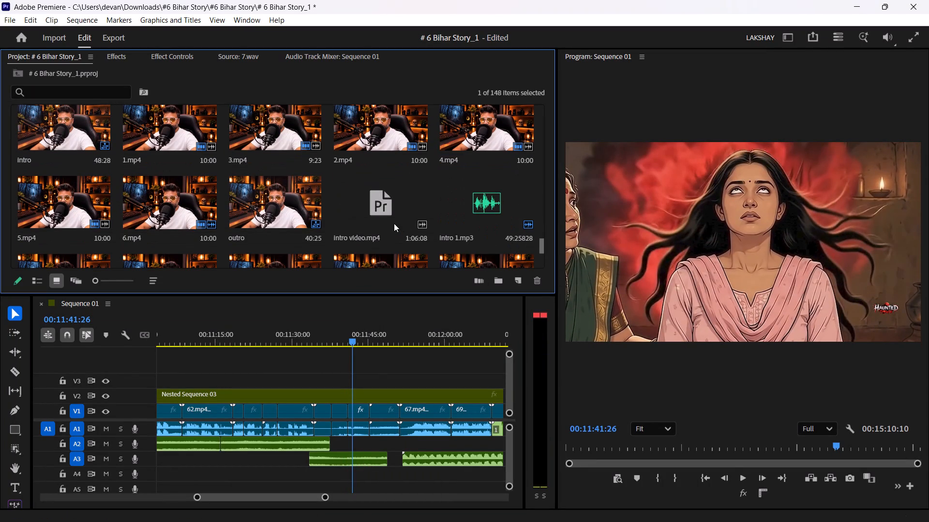
left_click(394, 222)
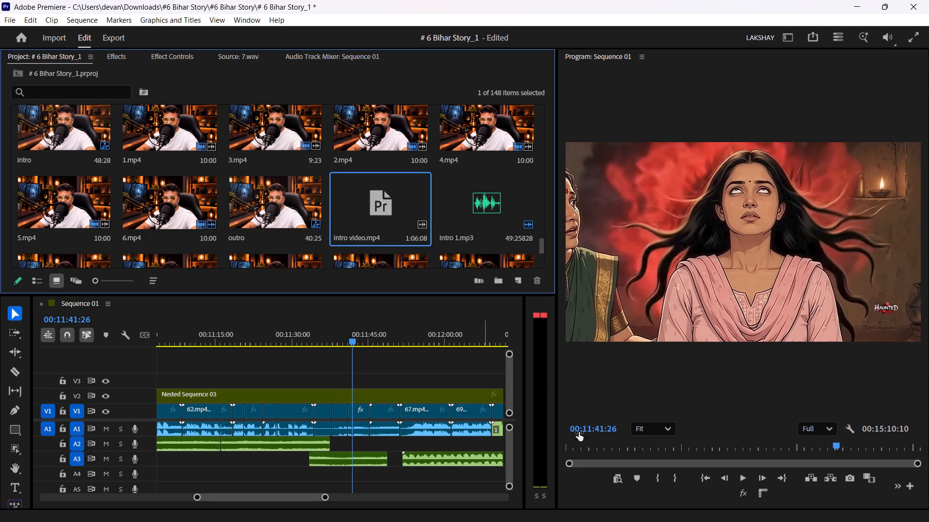
left_click_drag(590, 445, 537, 437)
left_click_drag(197, 333, 217, 333)
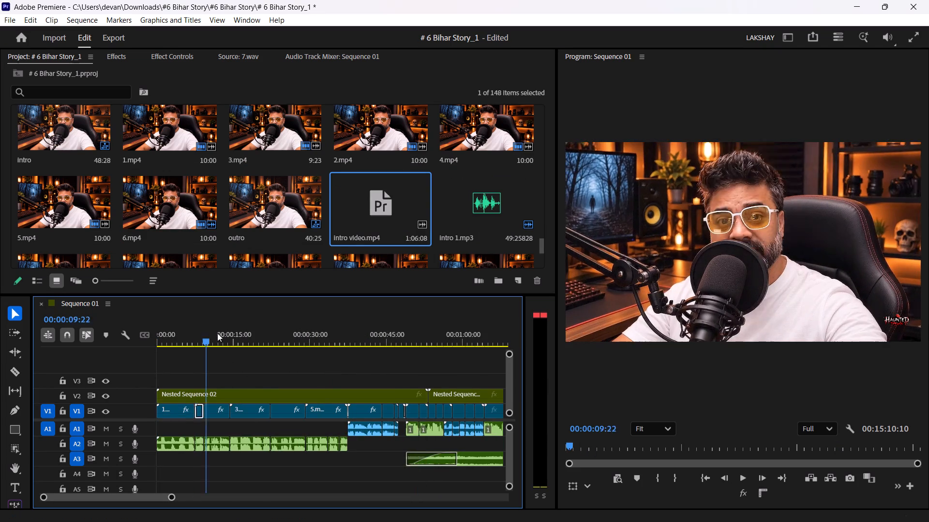
left_click_drag(217, 333, 413, 333)
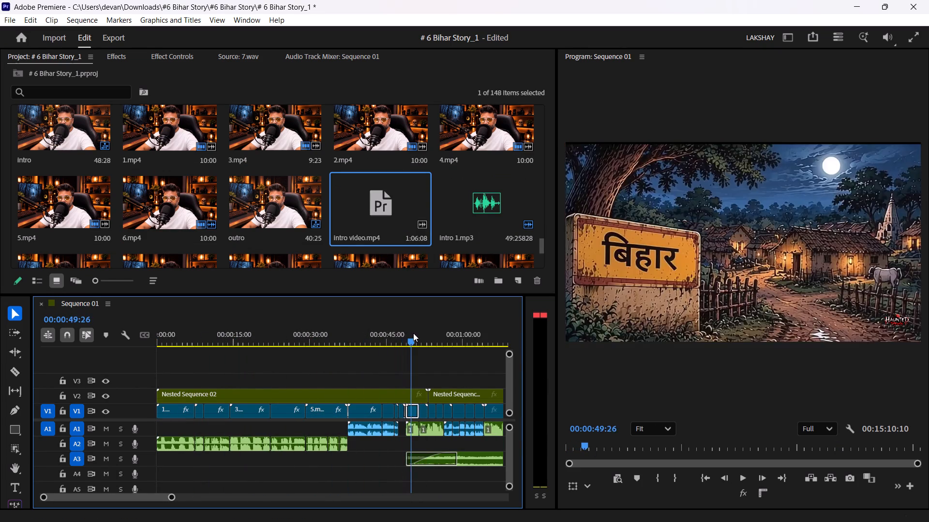
left_click_drag(413, 333, 421, 332)
double_click(391, 198)
left_click(566, 154)
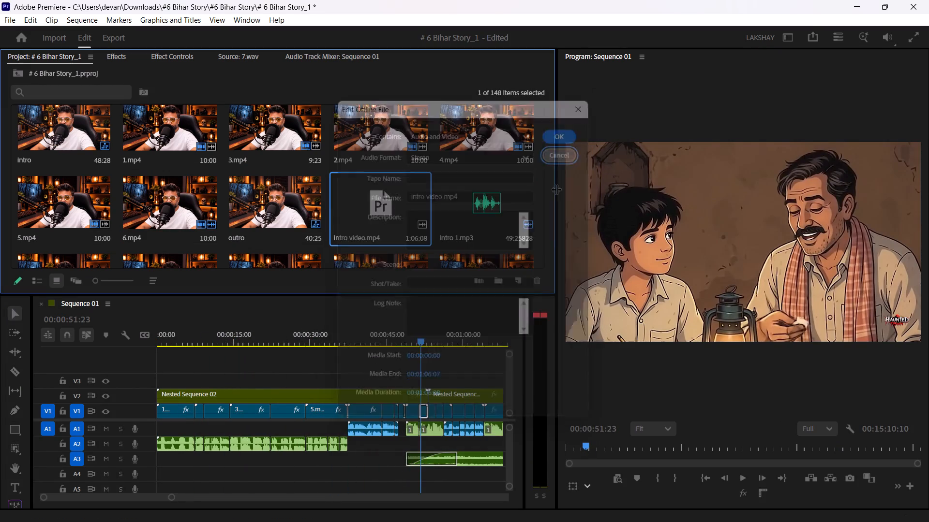
Scan the sequence from the intro onward and put the playhead at 00:11:37:18, at the start of the A2 gap.
left_click_drag(441, 354, 498, 348)
left_click_drag(433, 333, 559, 338)
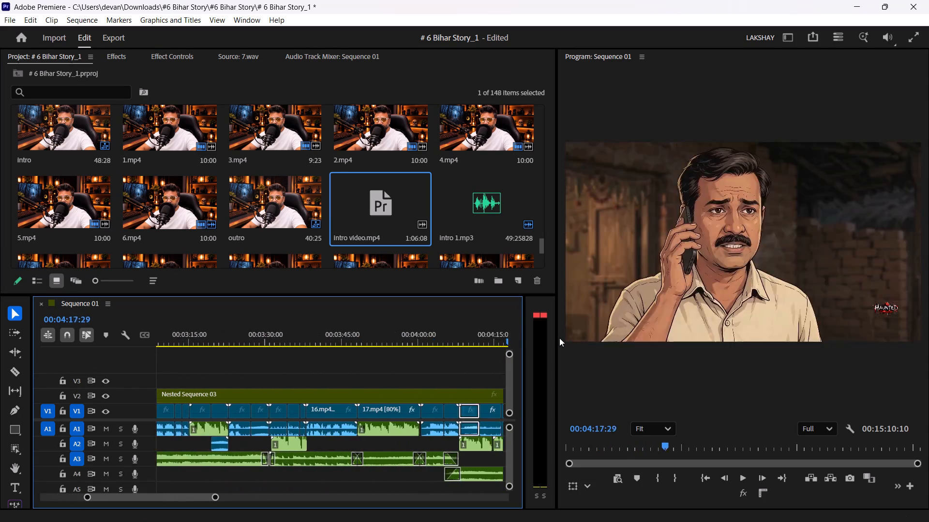
left_click_drag(559, 338, 545, 335)
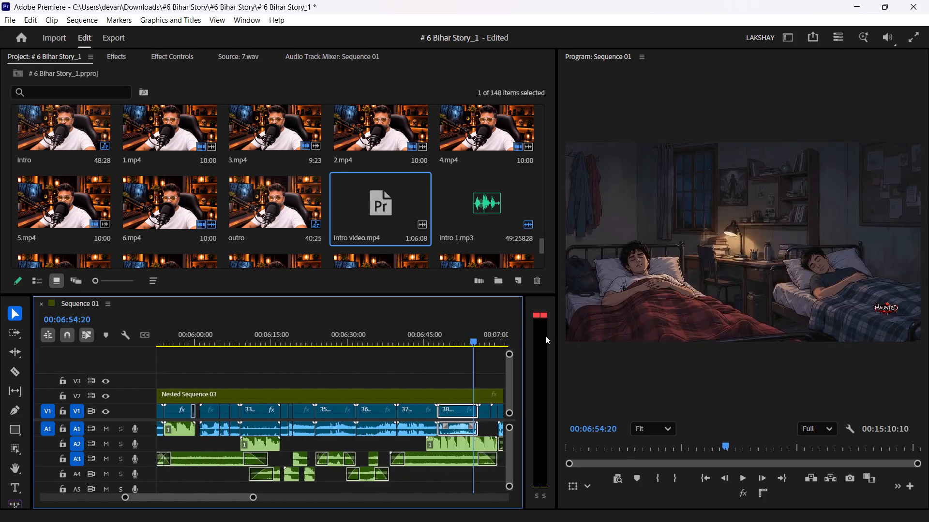
left_click_drag(545, 335, 483, 331)
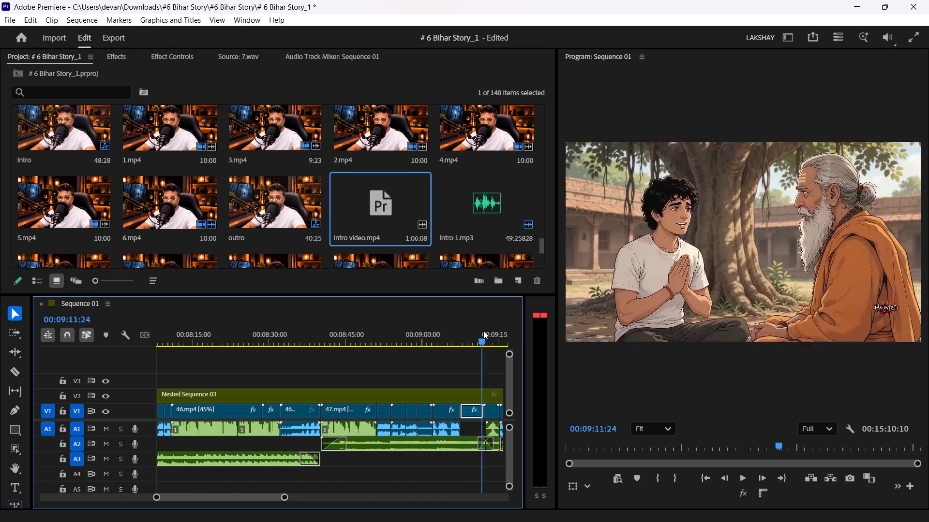
left_click_drag(483, 331, 556, 328)
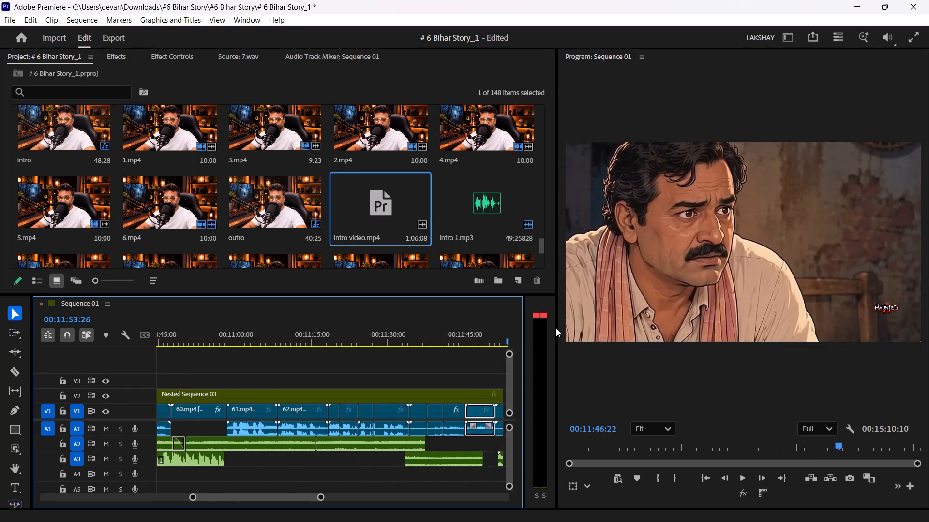
left_click_drag(556, 328, 94, 341)
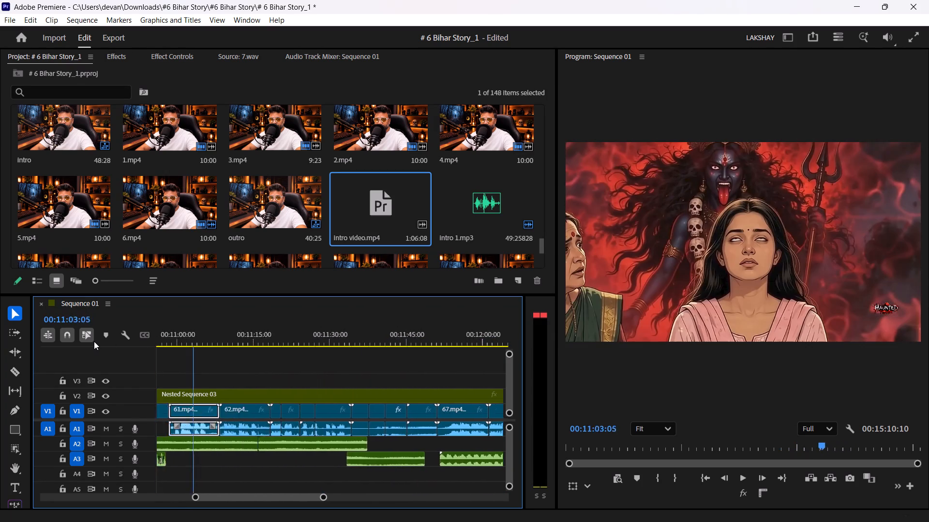
left_click_drag(94, 341, 603, 346)
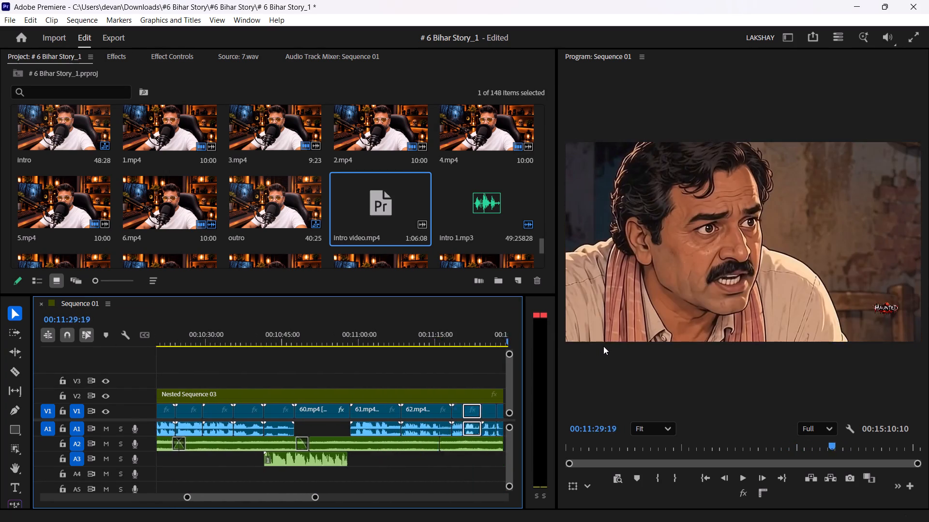
left_click_drag(603, 346, 417, 341)
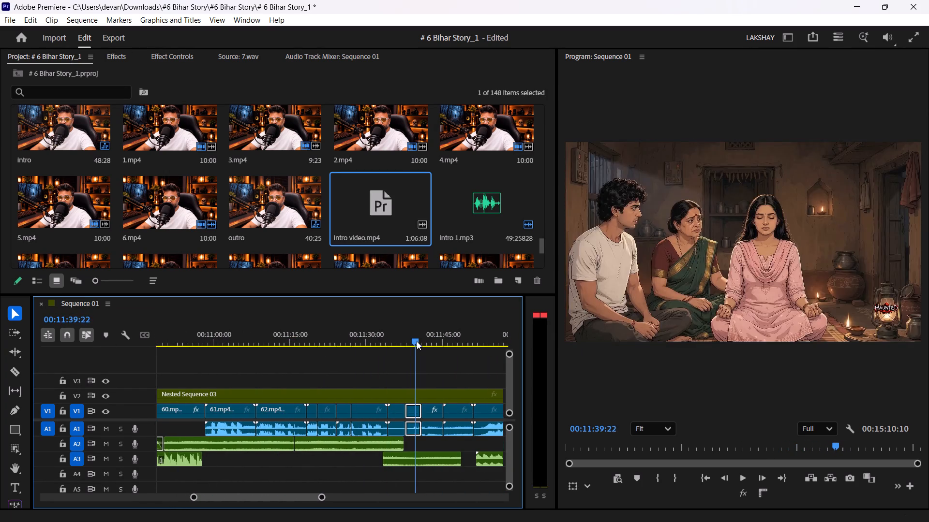
left_click_drag(417, 341, 406, 341)
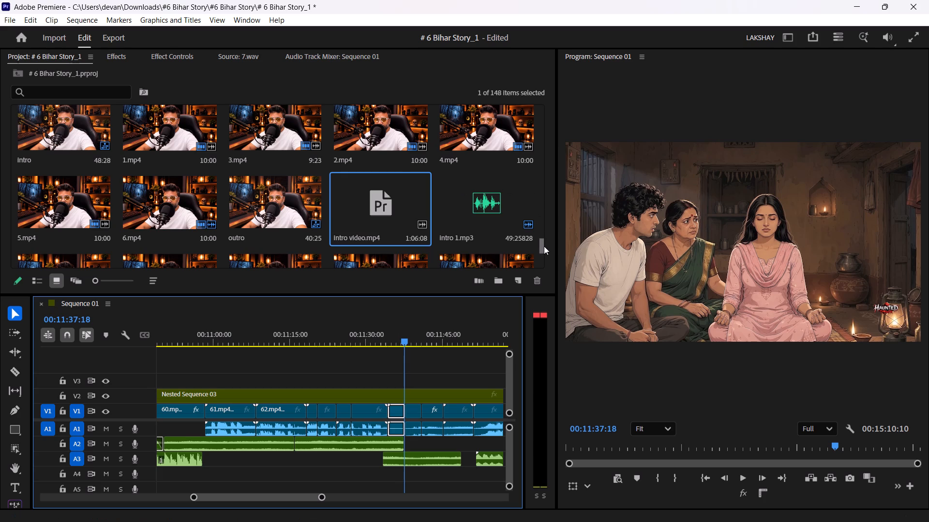
Find 21.mp3 in the project's media and delete it.
left_click_drag(544, 248, 544, 239)
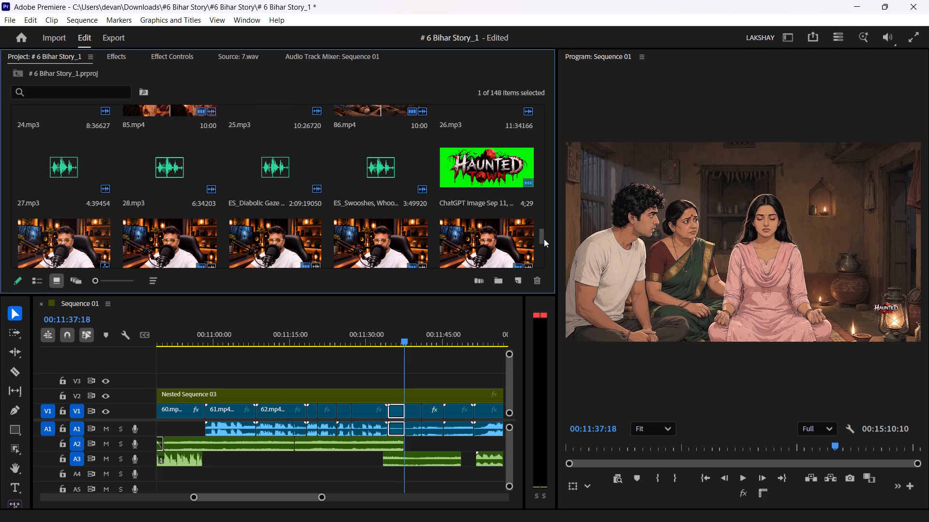
left_click_drag(544, 239, 544, 231)
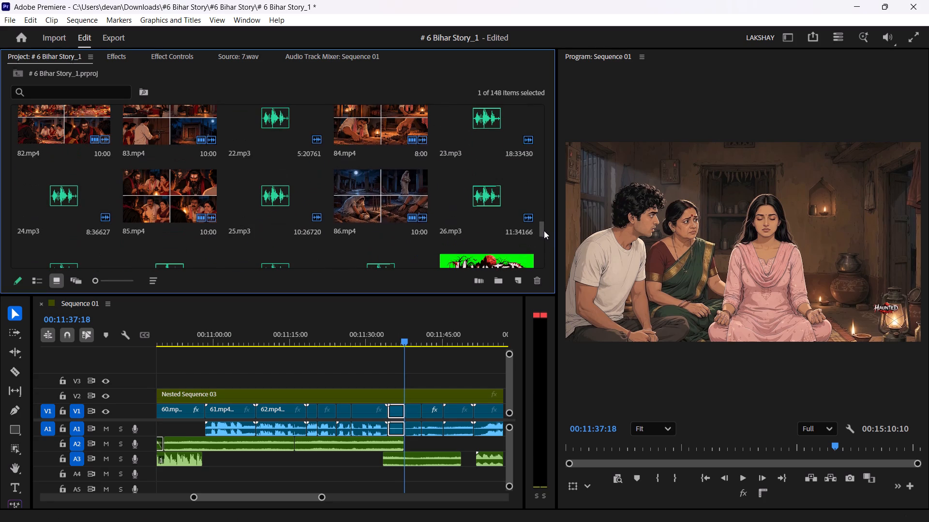
left_click_drag(544, 231, 545, 212)
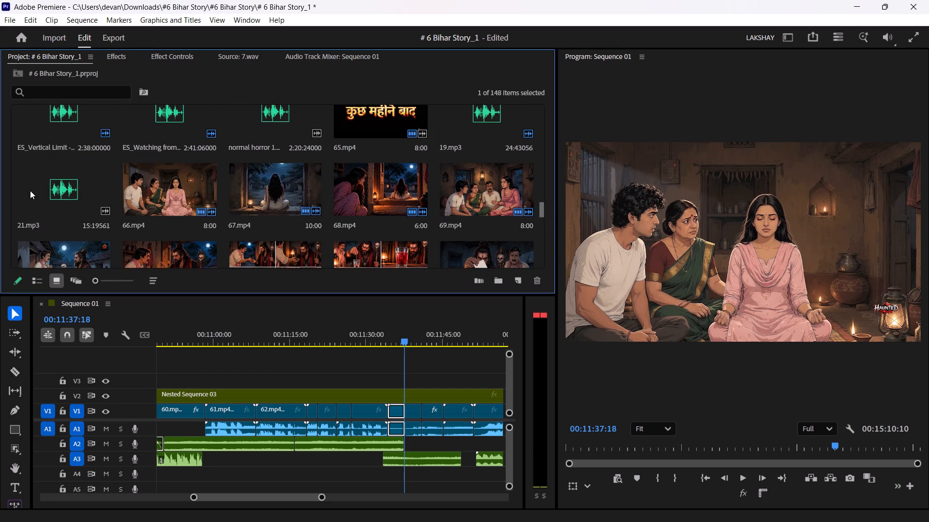
left_click(67, 190)
key("Delete")
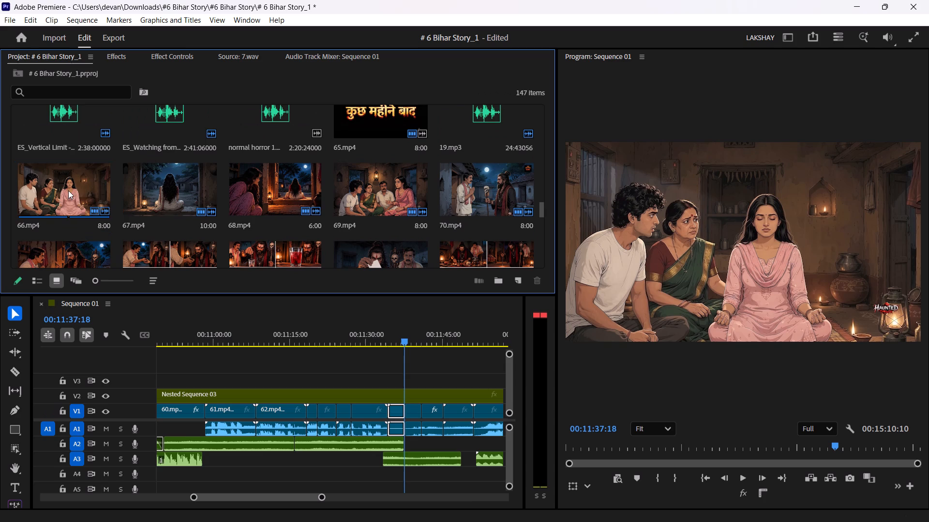
Switch to CloudConvert in Chrome, add 21.mp3 from the story's Audio folder, convert it to WAV and download 21.wav.
left_click(473, 503)
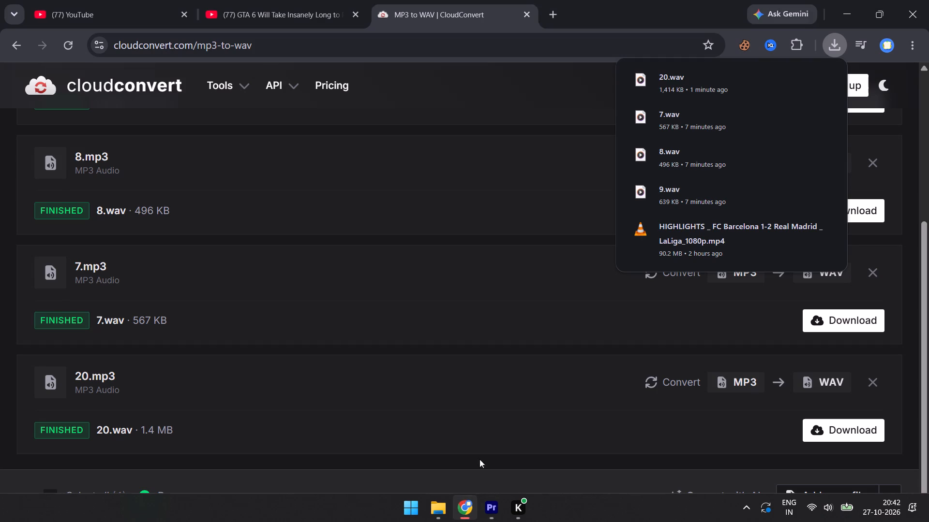
left_click(895, 81)
left_click(884, 84)
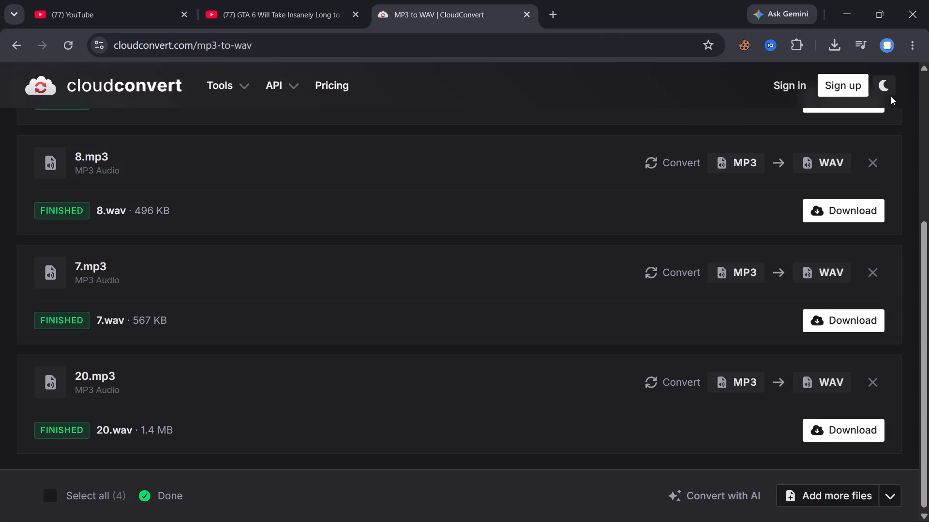
left_click(831, 499)
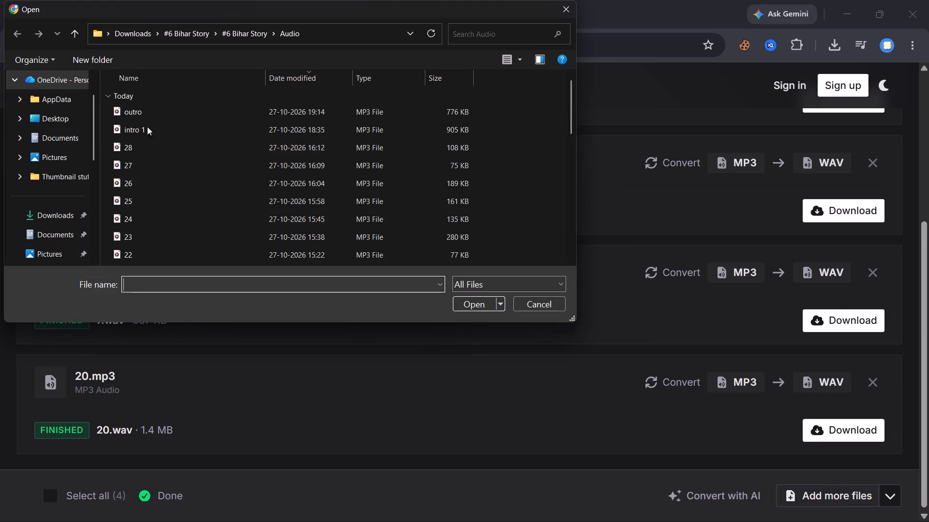
left_click_drag(573, 121, 573, 139)
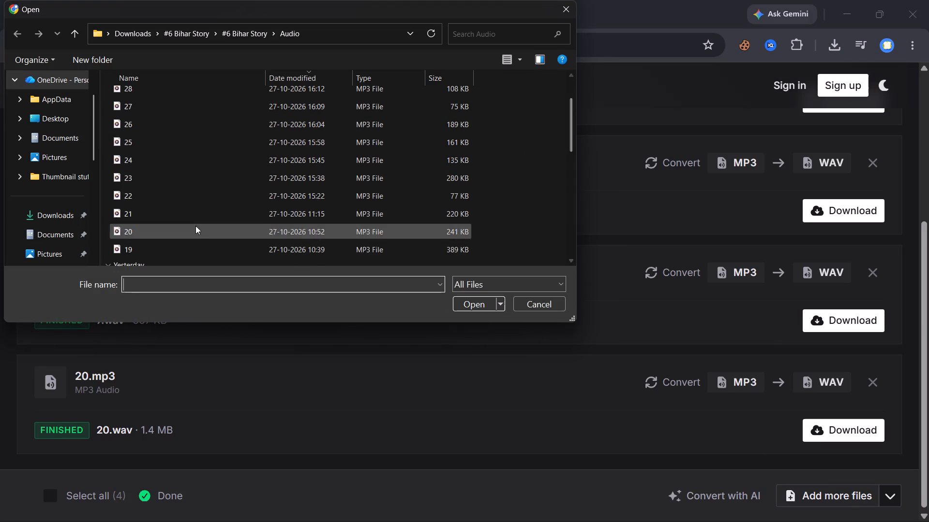
left_click(182, 215)
left_click(484, 308)
left_click(861, 497)
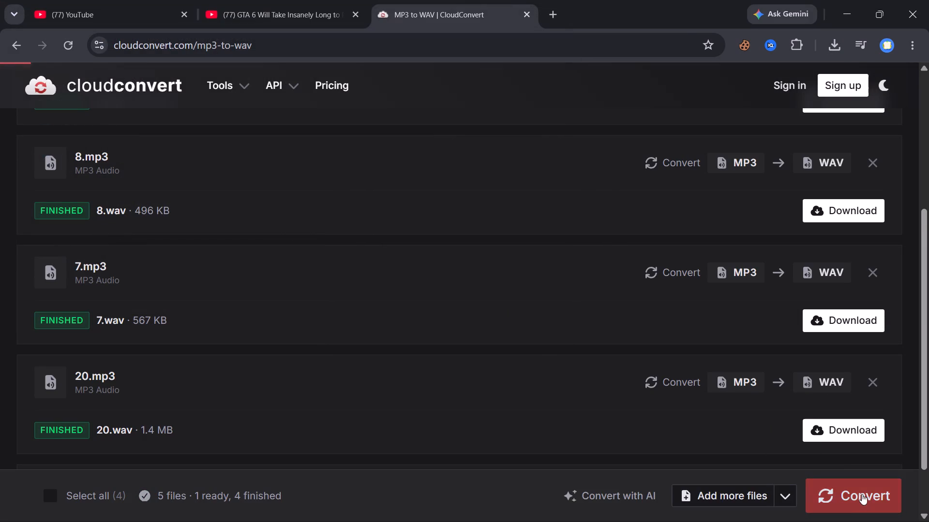
left_click_drag(928, 309, 928, 385)
left_click(847, 428)
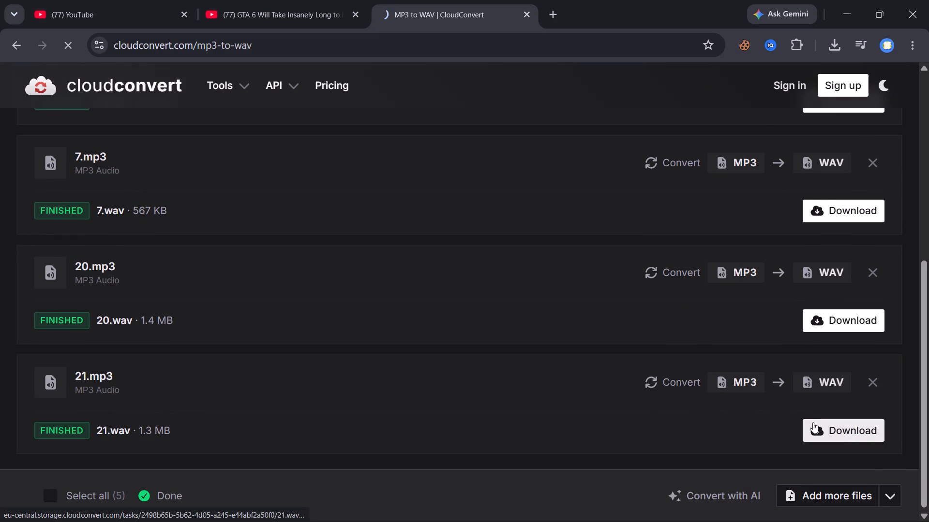
Return to Premiere and import 21.wav from Downloads into the project.
left_click(494, 507)
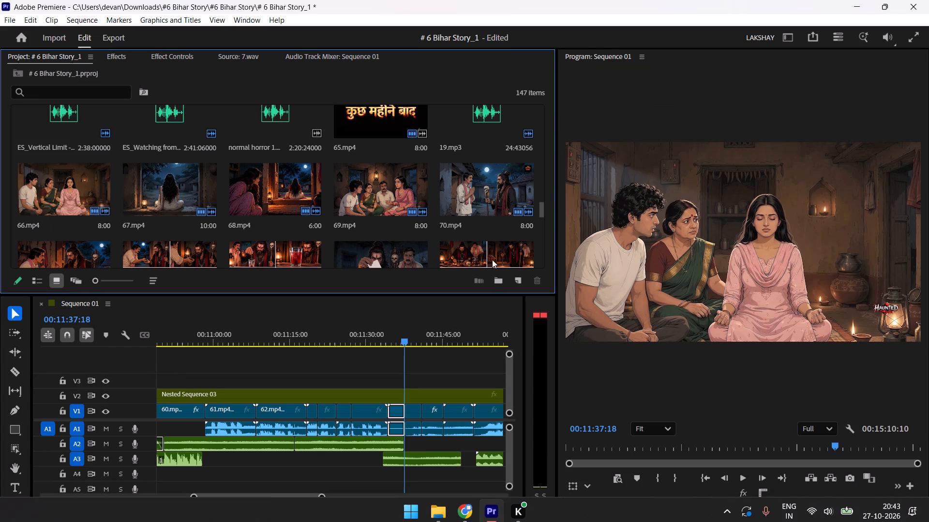
left_click_drag(544, 215, 544, 175)
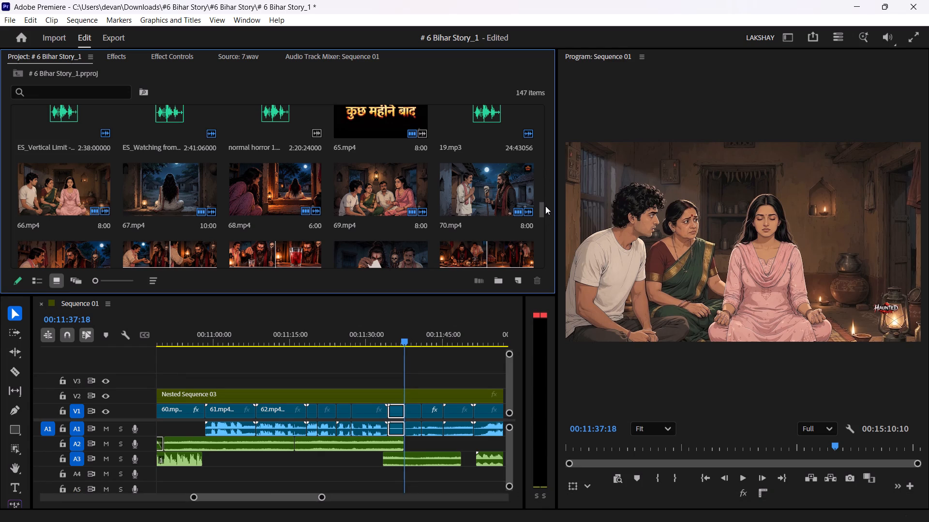
left_click_drag(540, 212, 530, 281)
left_click(387, 211)
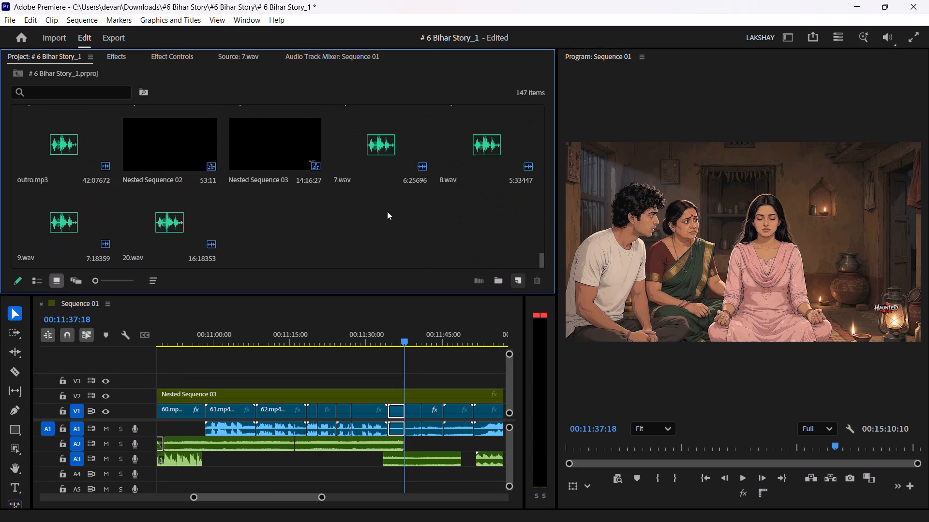
key("ctrl+i")
left_click(127, 144)
left_click(354, 316)
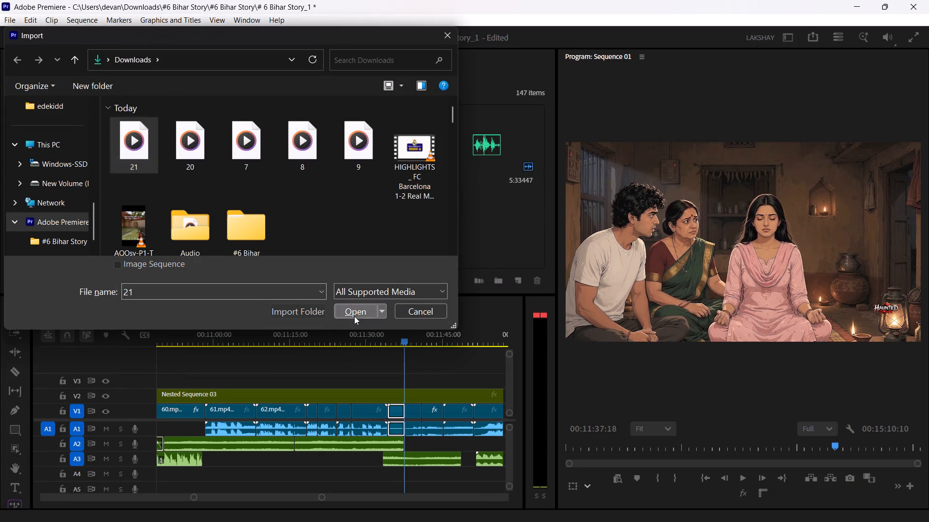
Place 21.wav on track A2 at about 00:11:37:18, flush against the end of the preceding background clip.
left_click_drag(248, 210, 411, 444)
key("space")
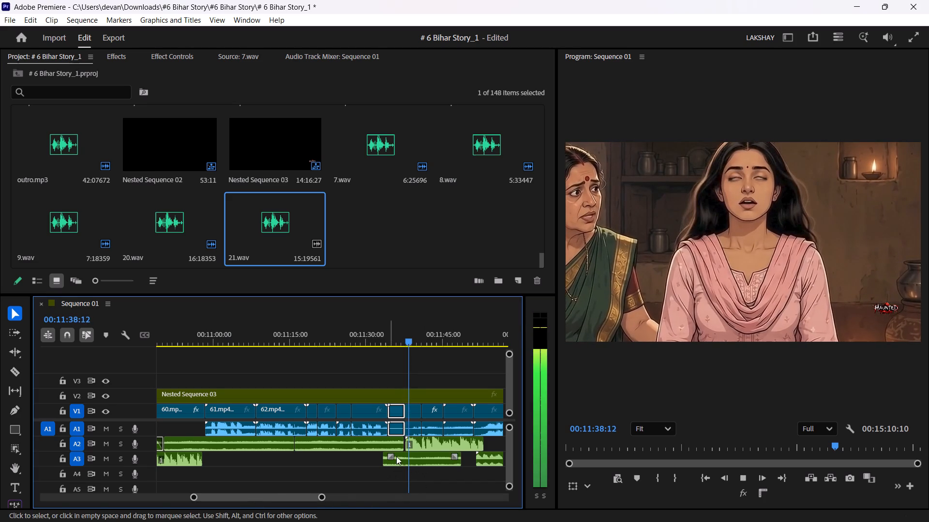
key("space")
left_click_drag(323, 499, 291, 500)
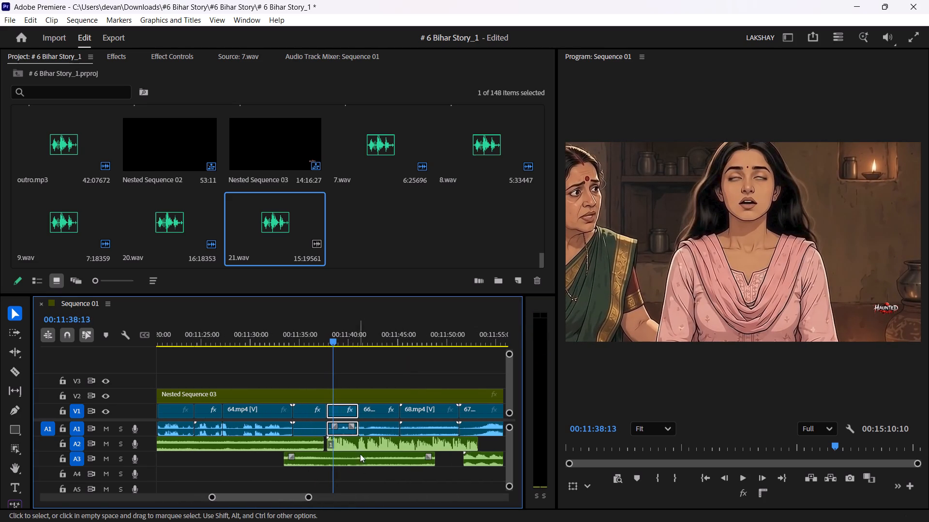
left_click(365, 446)
double_click(303, 318)
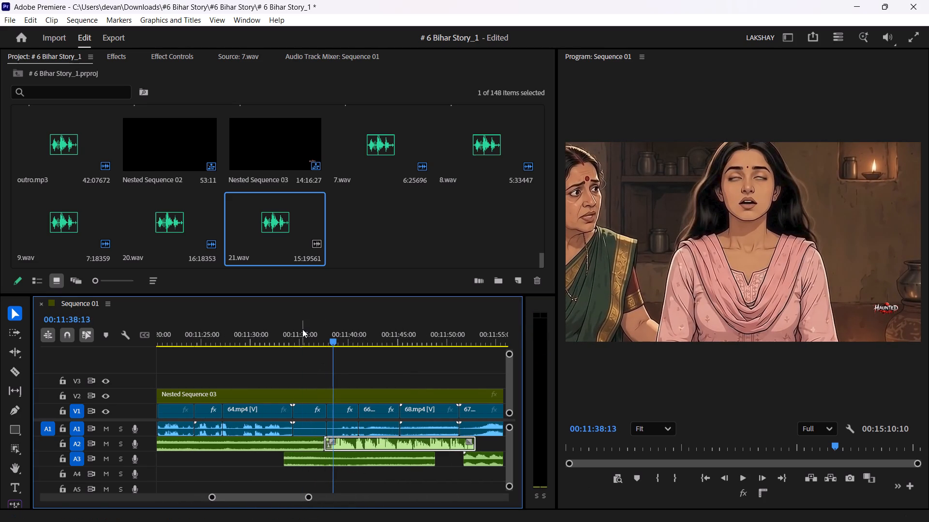
Play the sequence from about 00:11:35 to check the new 21.wav voice-over on A2.
left_click(302, 329)
key("space")
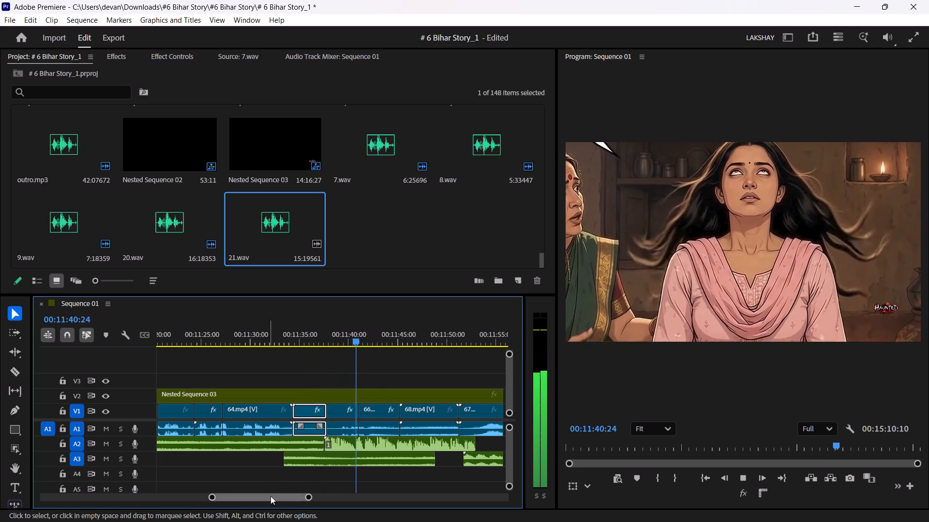
left_click_drag(312, 497, 364, 495)
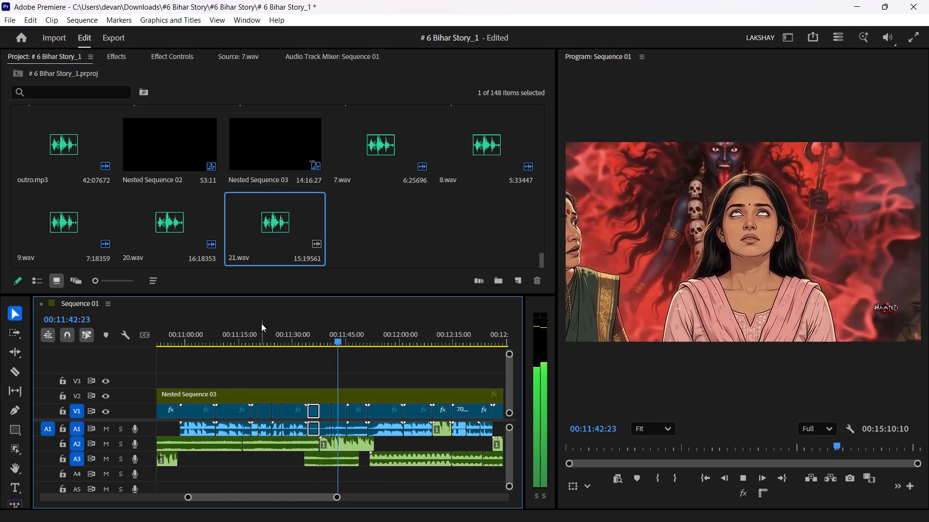
Go back to about 00:10:54, inspect the volume and panner settings of the A3 20.wav clip, and play it.
left_click_drag(300, 336, 165, 352)
key("space")
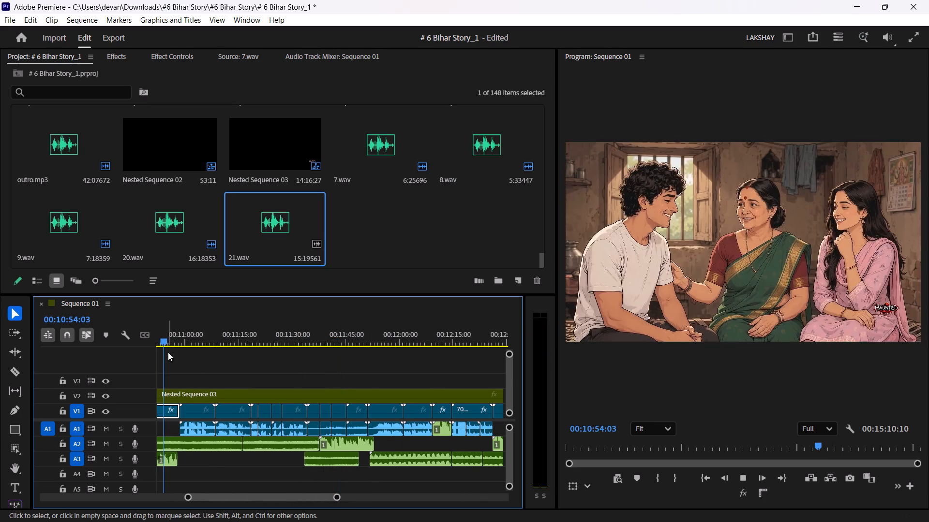
key("space")
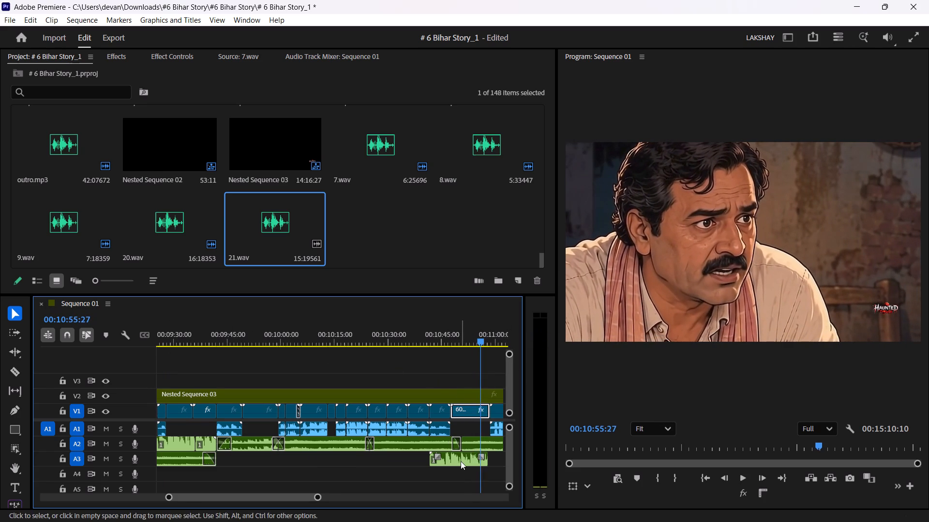
left_click(462, 461)
left_click(180, 57)
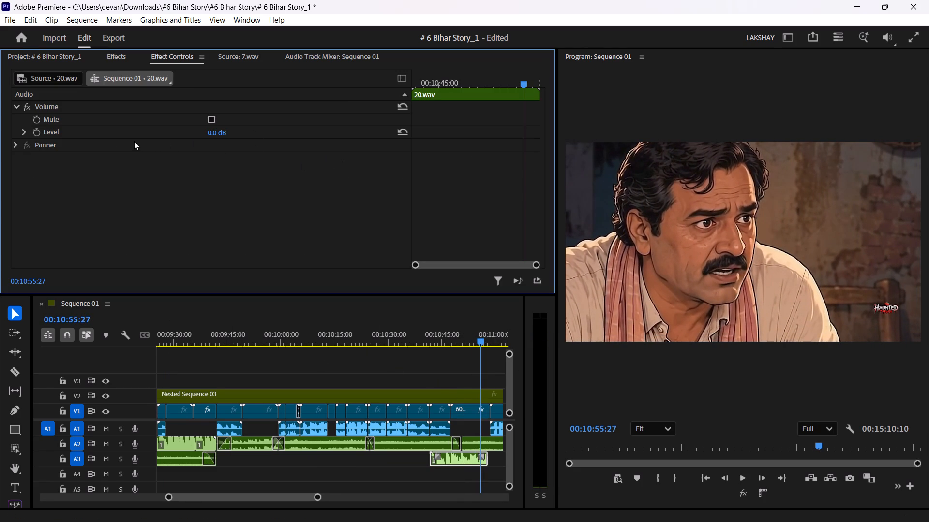
double_click(18, 147)
key("space")
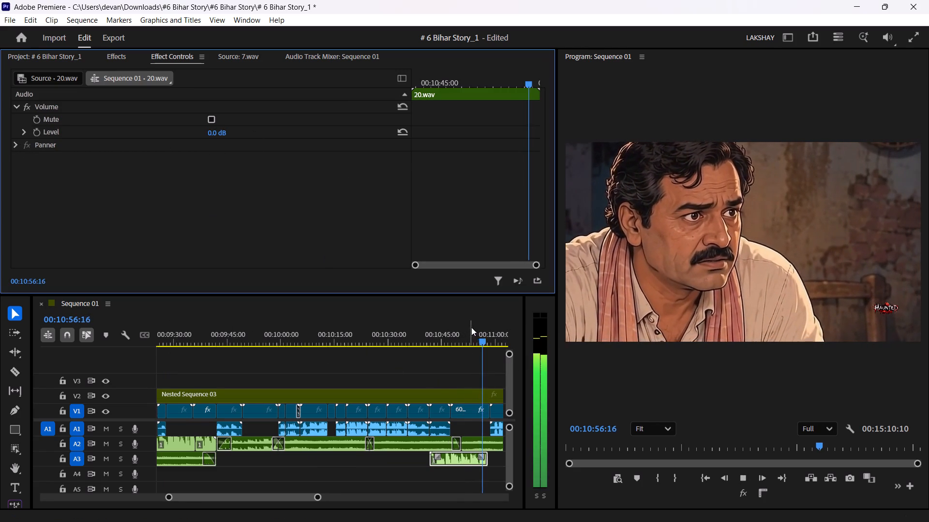
Scan and play the sequence from about 00:11:01 to 00:12:57, checking the voice-overs and background audio.
left_click_drag(485, 332, 481, 338)
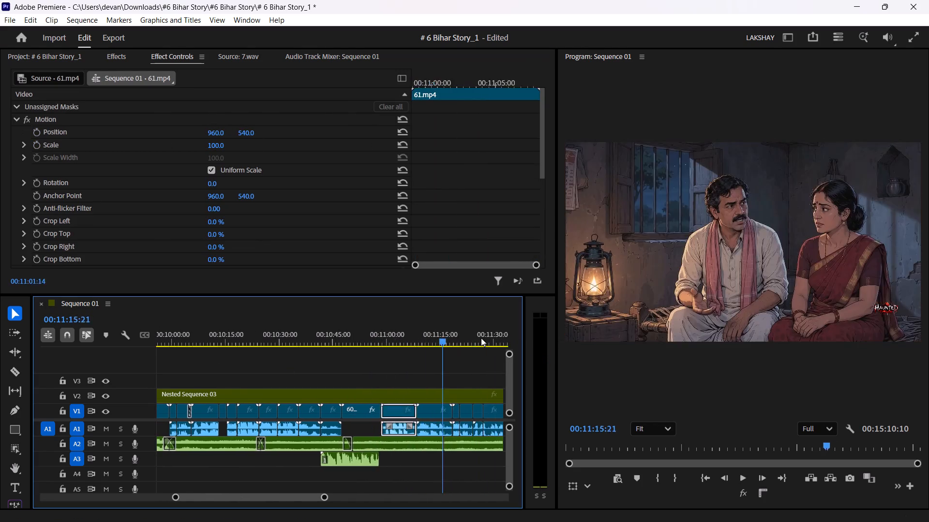
left_click_drag(481, 338, 394, 337)
key("space")
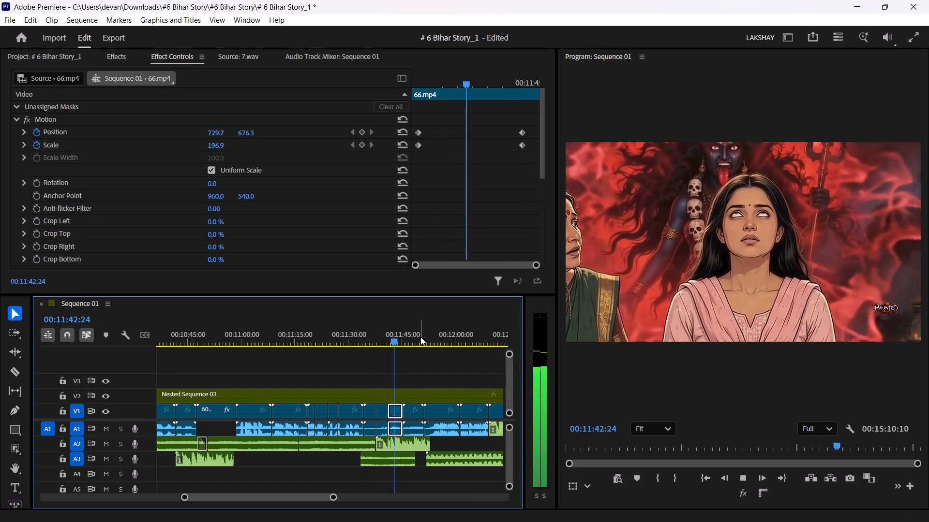
left_click_drag(428, 332, 485, 334)
key("space")
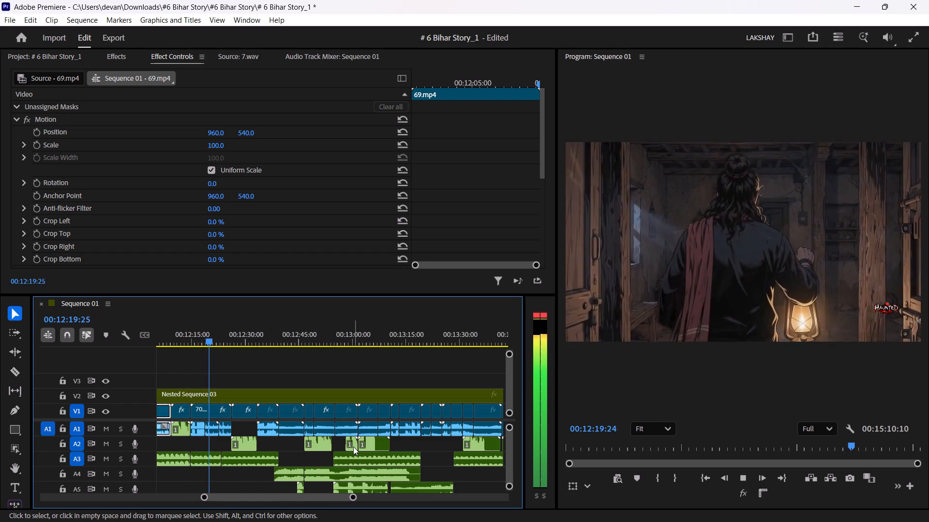
left_click_drag(237, 323, 230, 329)
key("space")
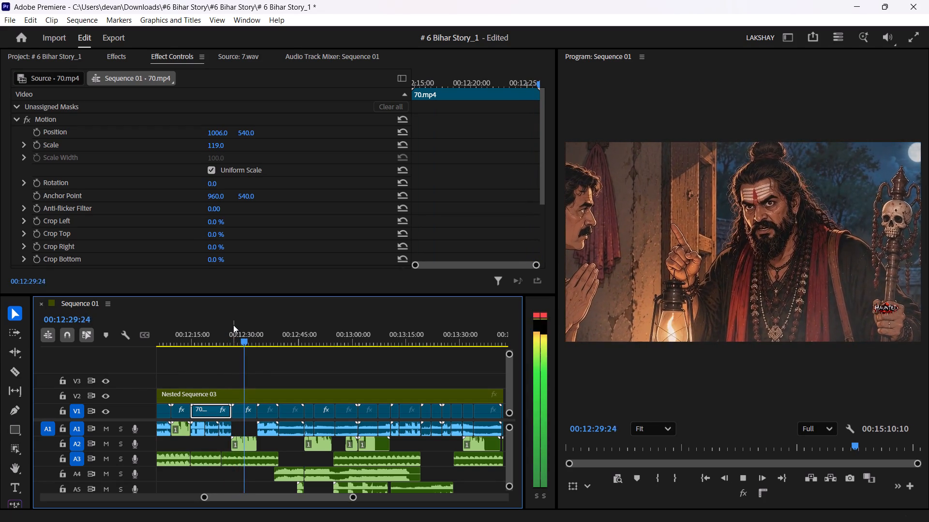
left_click(308, 323)
key("space")
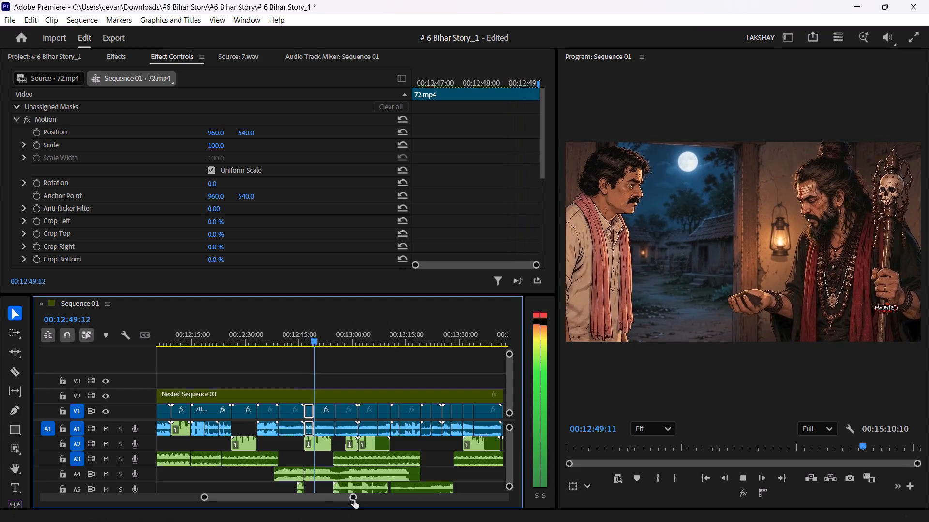
left_click_drag(354, 500, 323, 499)
left_click(386, 330)
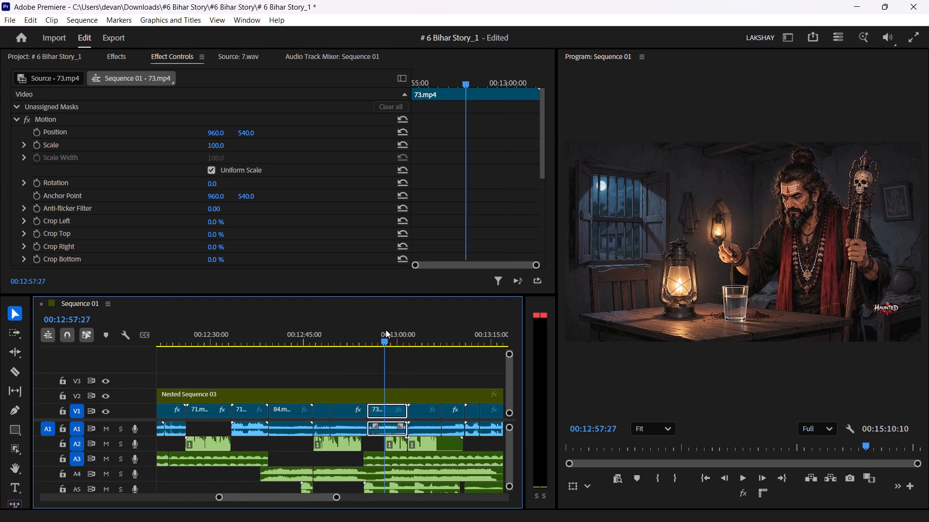
key("space")
Scan back to about 00:10:40, play the 20.wav section near 00:10:55, and move on to about 00:11:08.
left_click_drag(319, 323, 24, 353)
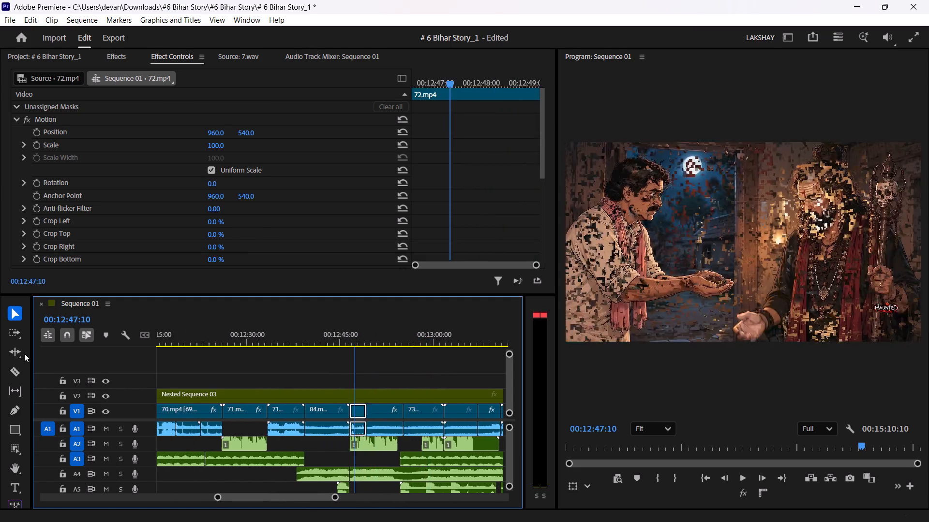
left_click_drag(24, 353, 133, 374)
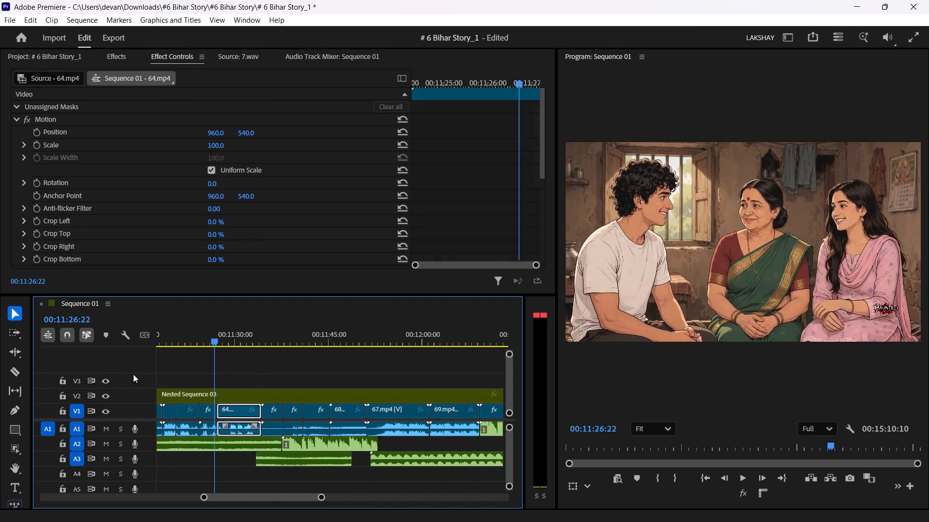
left_click_drag(133, 374, 295, 373)
left_click_drag(192, 328, 120, 343)
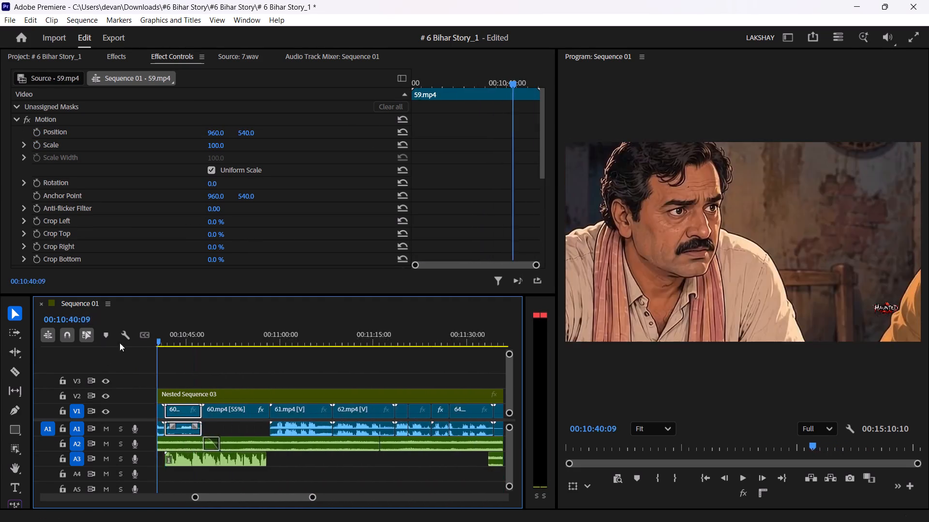
left_click_drag(120, 343, 281, 345)
key("space")
left_click_drag(376, 323, 384, 321)
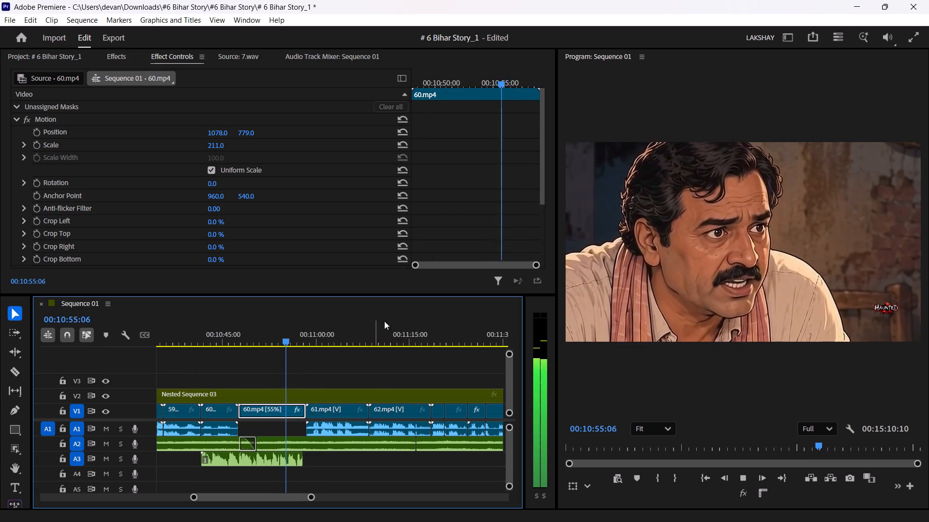
left_click_drag(384, 321, 360, 344)
Add an audio crossfade between the two background audio clips meeting at about 00:11:16 on track A2.
left_click_drag(403, 440, 411, 440)
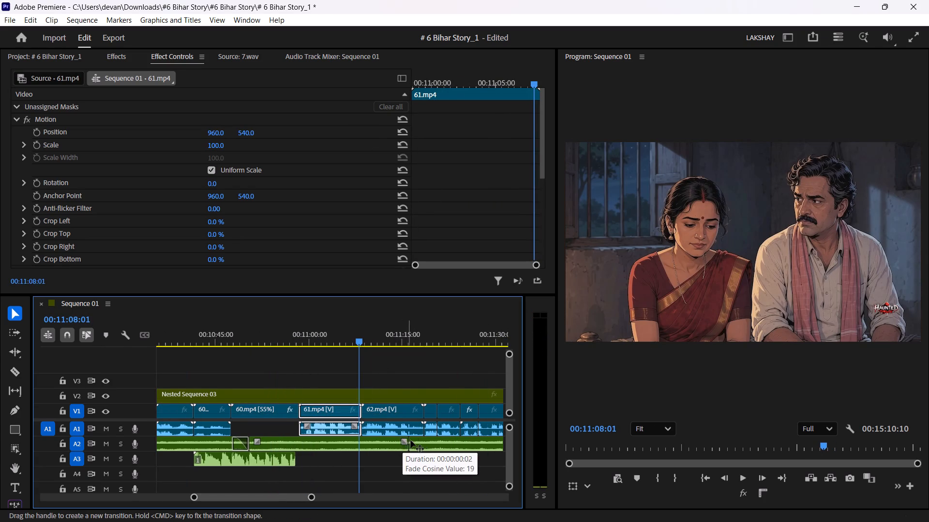
left_click_drag(411, 440, 423, 440)
Fade out the A2 background clip ending at about 00:11:37 and fade in the overlapping A3 clip starting at about 00:11:33.
key("space")
left_click_drag(396, 342, 394, 368)
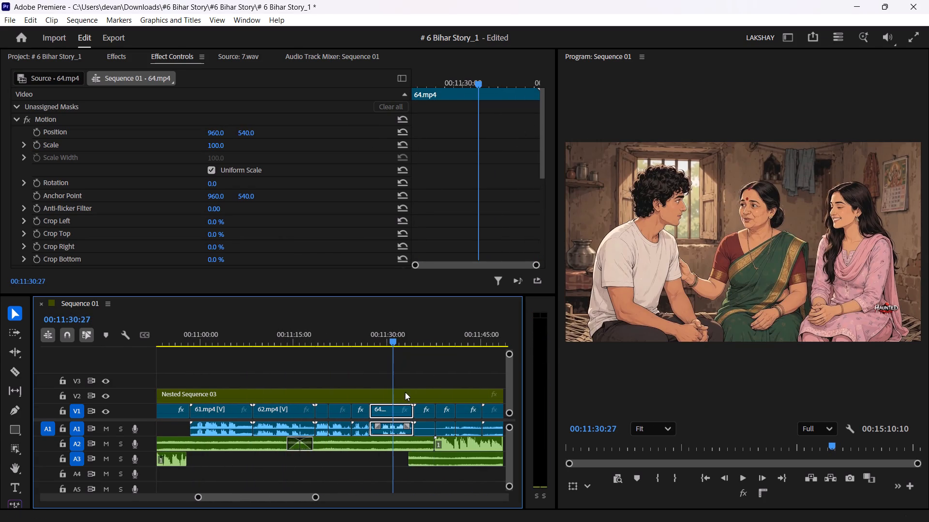
left_click_drag(428, 440, 405, 442)
left_click_drag(414, 459, 416, 459)
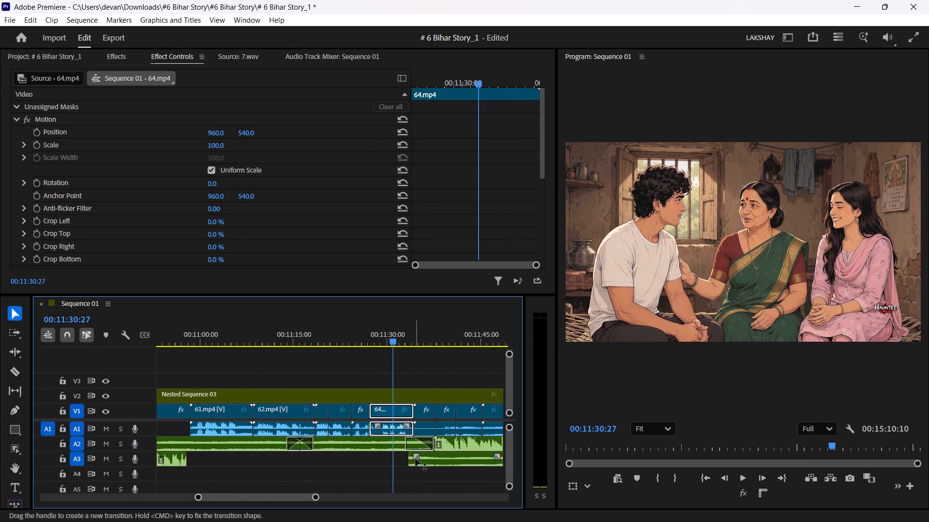
left_click_drag(416, 459, 437, 460)
key("space")
Fade out the A3 background audio clip that ends at about 00:11:48.
left_click_drag(417, 335, 441, 335)
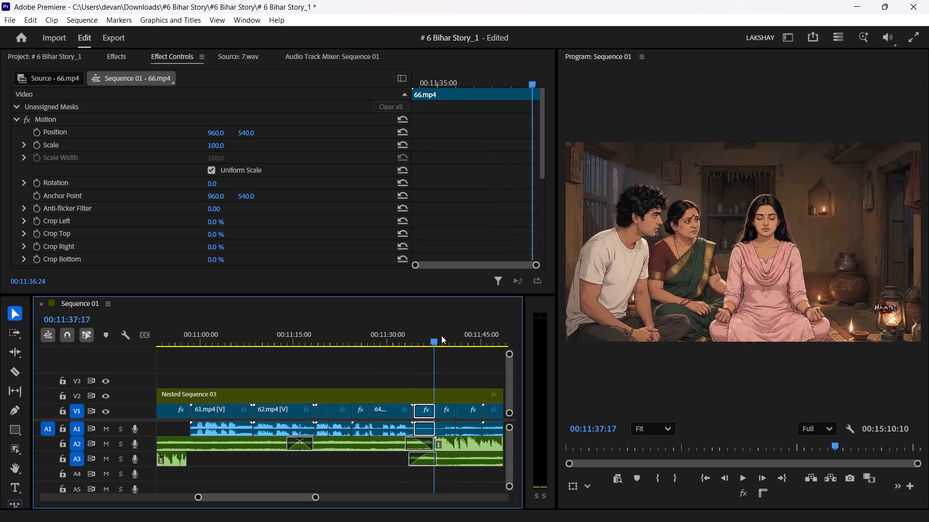
left_click_drag(441, 335, 335, 381)
key("space")
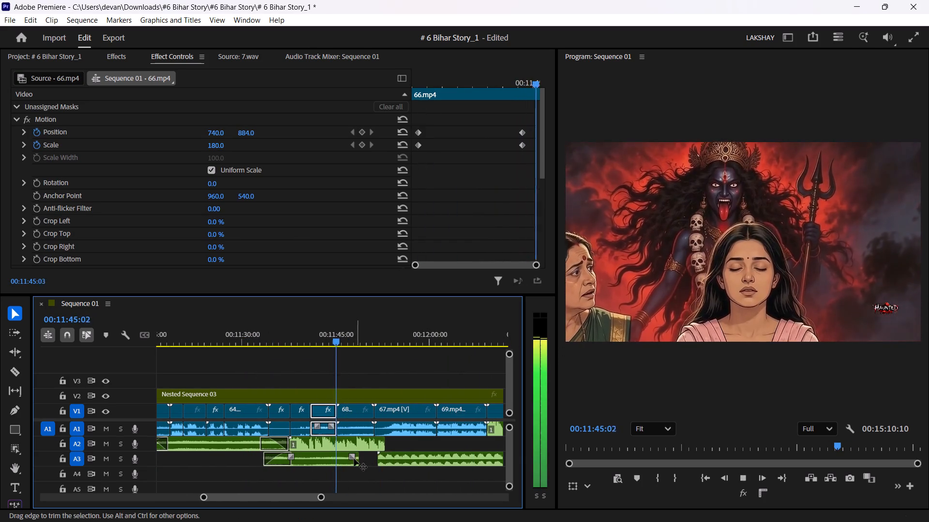
left_click_drag(352, 456, 335, 456)
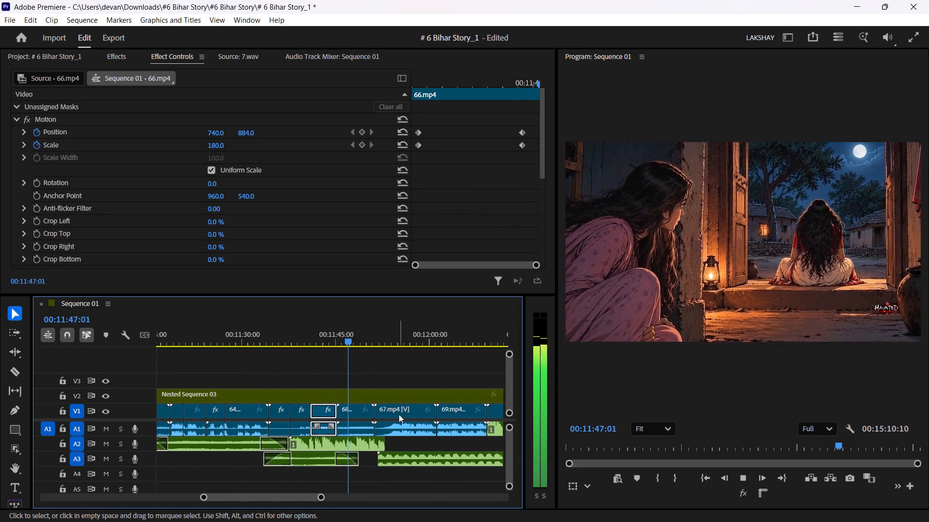
Add a fade-in of about 3 seconds to the A3 background clip starting at about 00:11:52 and play it.
left_click_drag(386, 456, 406, 455)
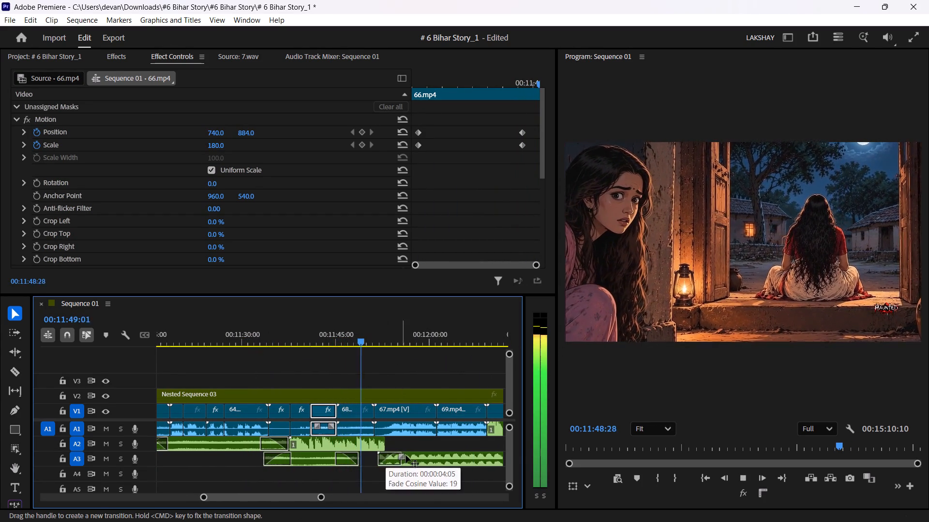
left_click_drag(406, 455, 408, 455)
left_click(378, 326)
key("space")
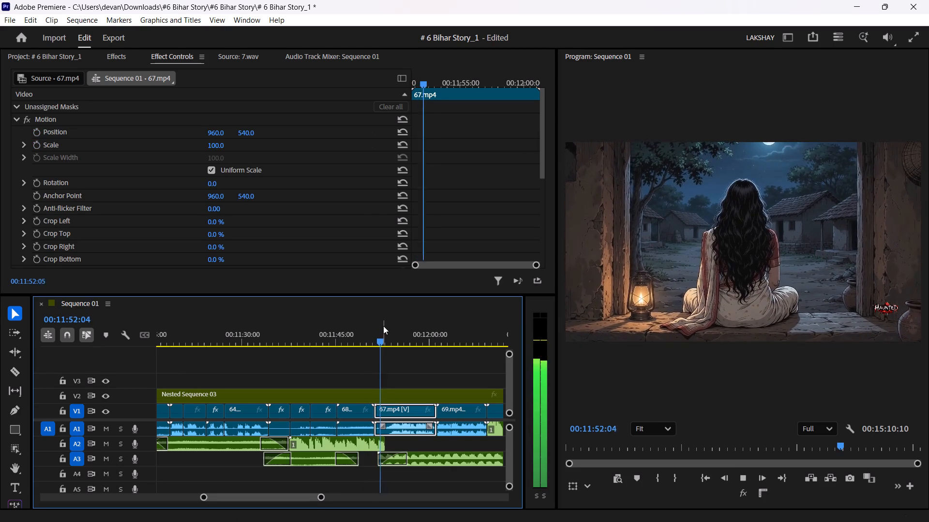
left_click_drag(406, 456, 399, 456)
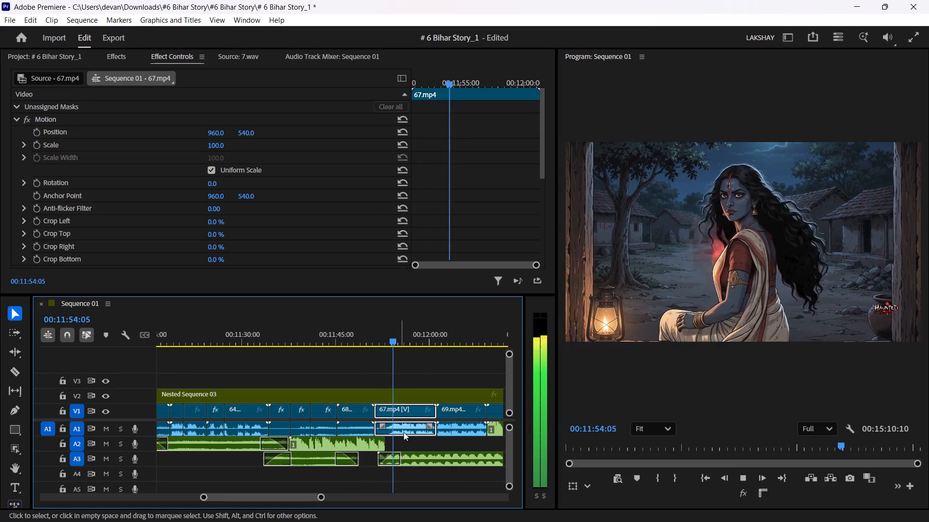
Add audio crossfades at the A3 background clip joins at about 00:12:14 and 00:12:23, and play the second one.
left_click_drag(430, 338, 519, 348)
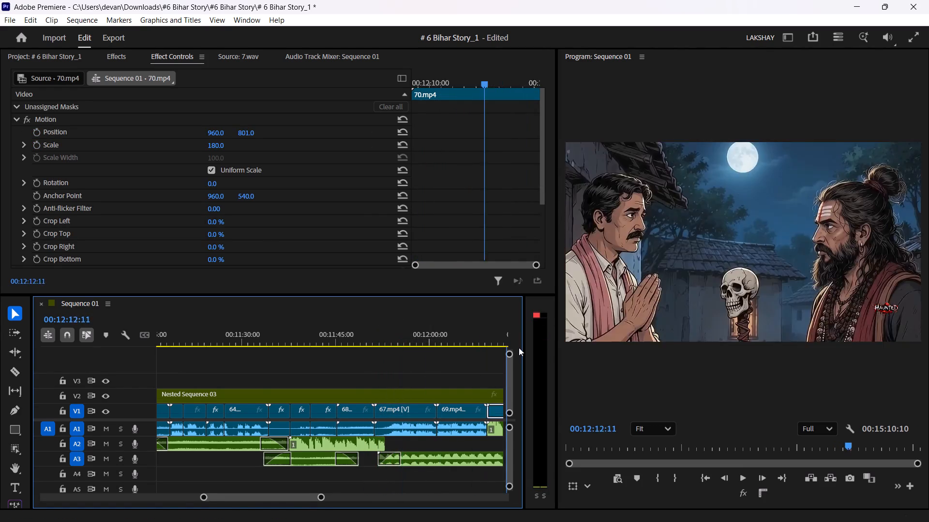
left_click_drag(519, 348, 388, 367)
key("space")
left_click_drag(392, 455, 408, 456)
left_click_drag(444, 455, 466, 458)
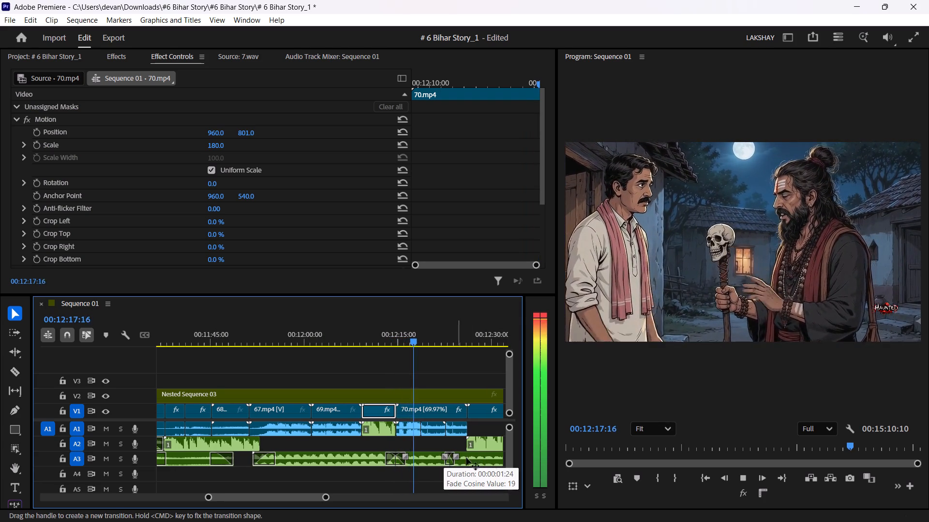
left_click_drag(466, 458, 482, 455)
left_click(448, 335)
key("space")
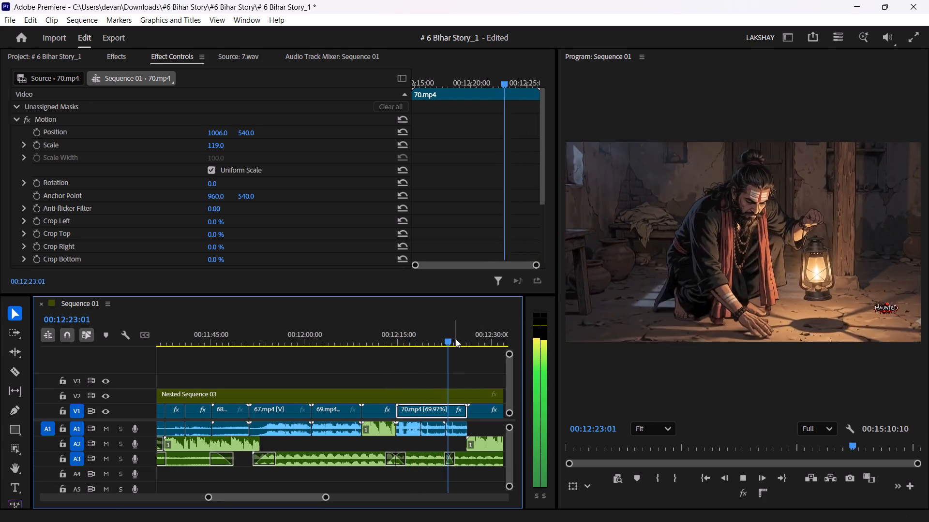
Fade out the A3 background clip that ends at about 00:12:39 and play the section.
left_click_drag(468, 339, 511, 339)
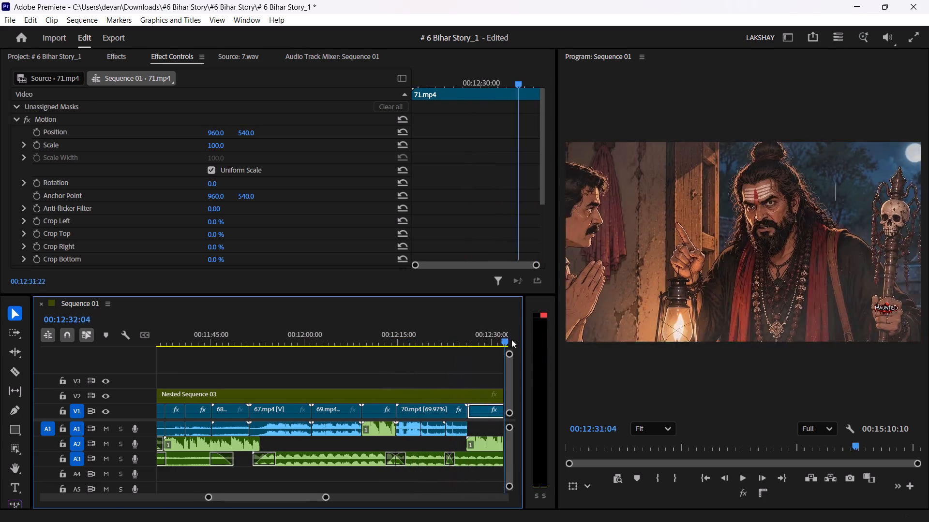
left_click_drag(511, 339, 427, 346)
key("space")
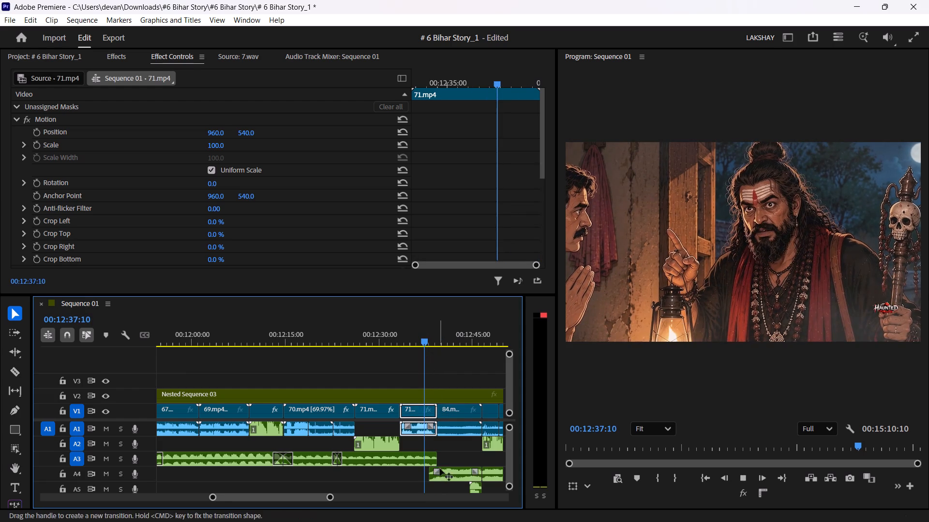
key("space")
left_click_drag(431, 458, 414, 456)
key("space")
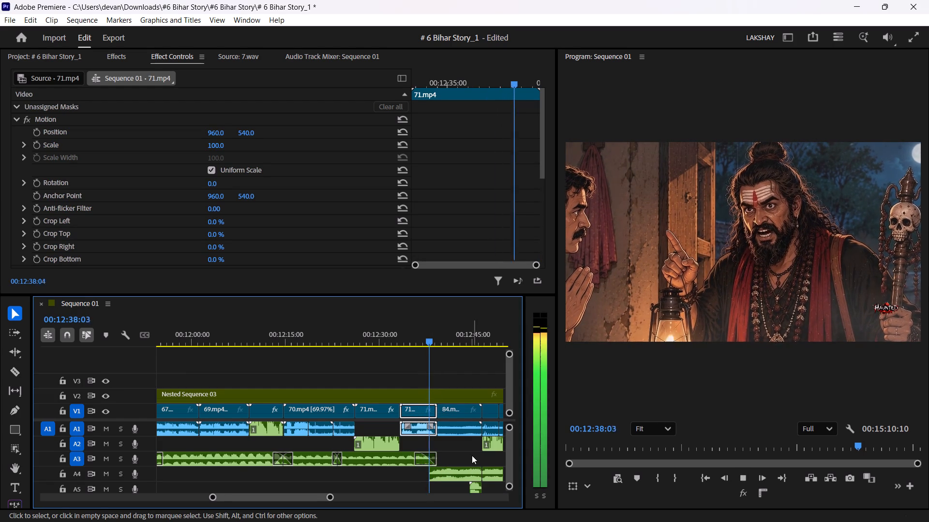
Fade in the A3 background clip that starts at about 00:12:54 and play it.
left_click_drag(453, 332, 522, 341)
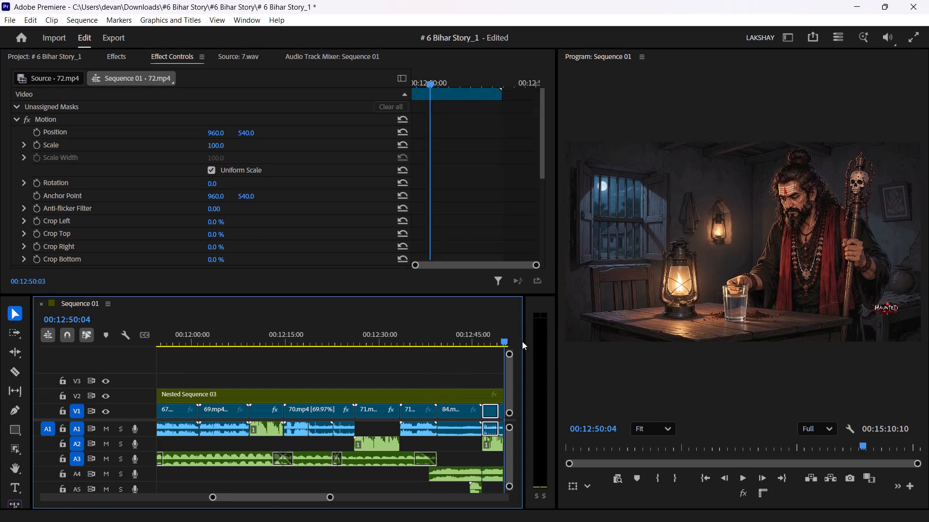
left_click_drag(522, 341, 429, 355)
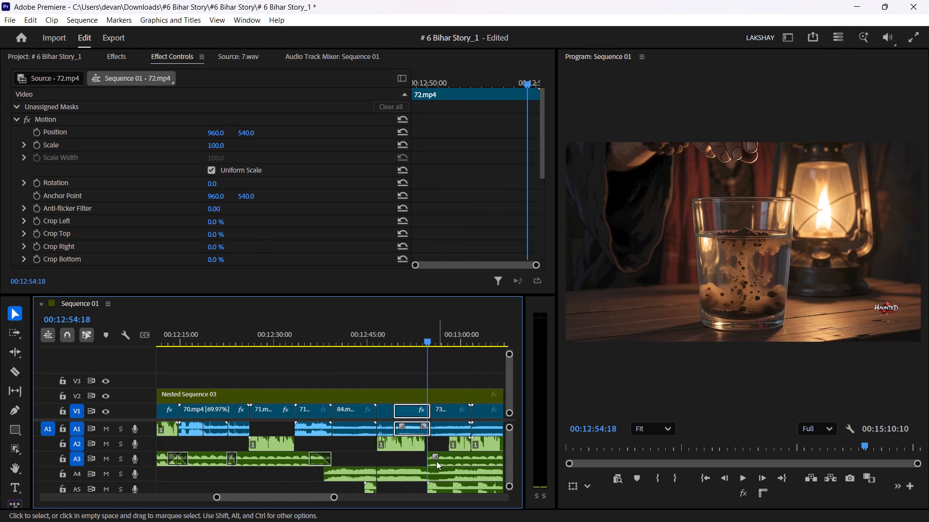
left_click_drag(435, 458, 454, 458)
key("space")
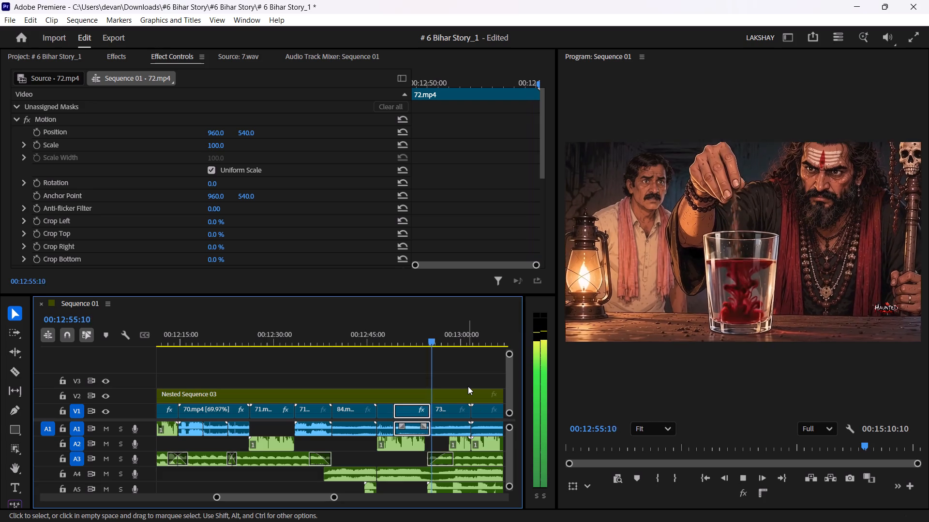
Fade in the A4 clip starting at about 00:12:38, crossfade the A4 join at about 00:12:46, and play it.
key("space")
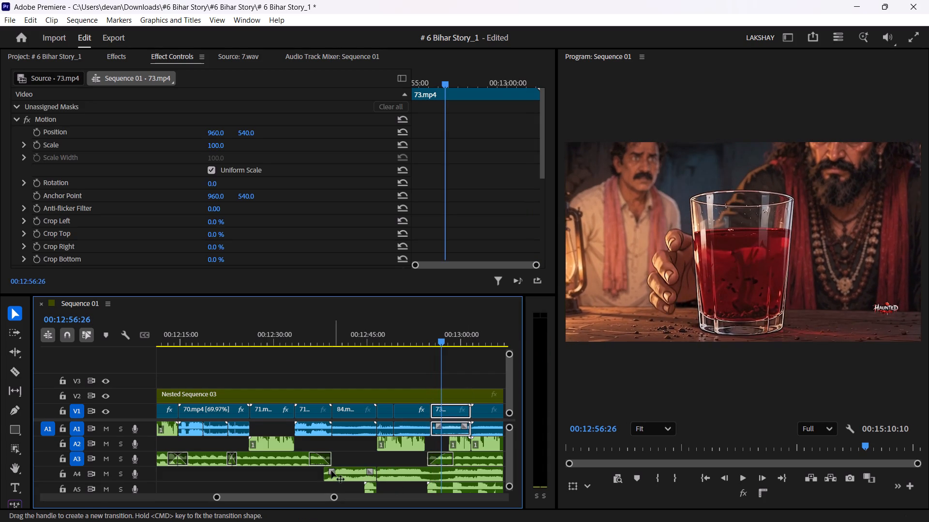
left_click_drag(331, 471, 345, 470)
left_click_drag(371, 471, 387, 473)
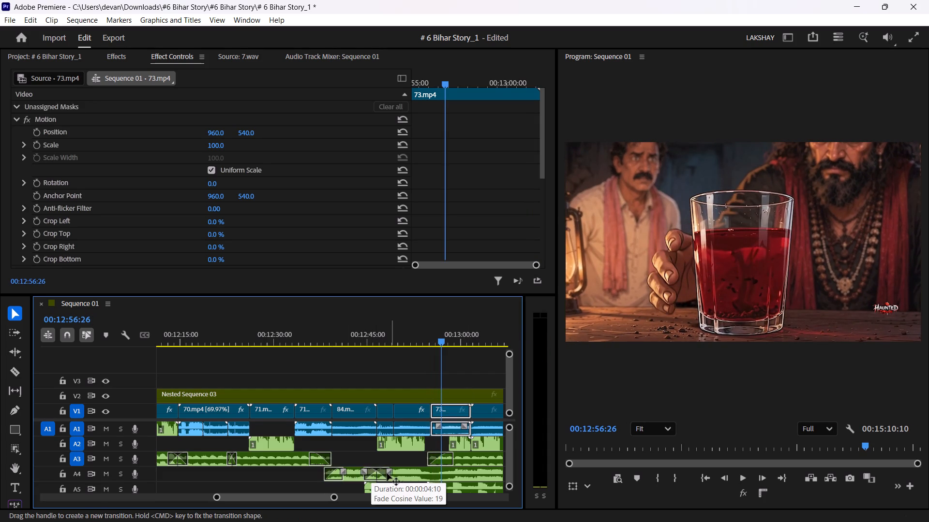
left_click_drag(387, 473, 383, 473)
left_click(363, 334)
key("space")
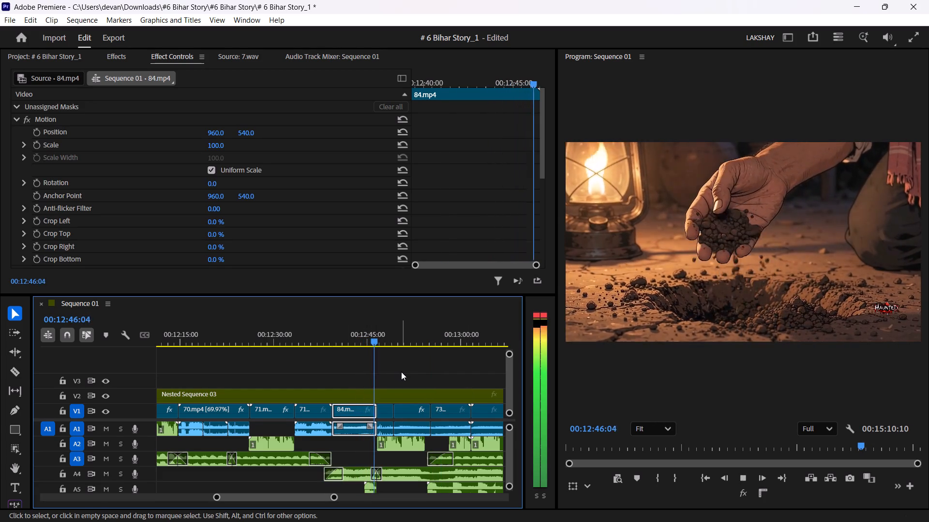
Play and replay the sequence from about 00:12:55 to 00:13:03, checking the 23.mp3 voice-over and the one following it.
left_click_drag(427, 328, 434, 328)
key("space")
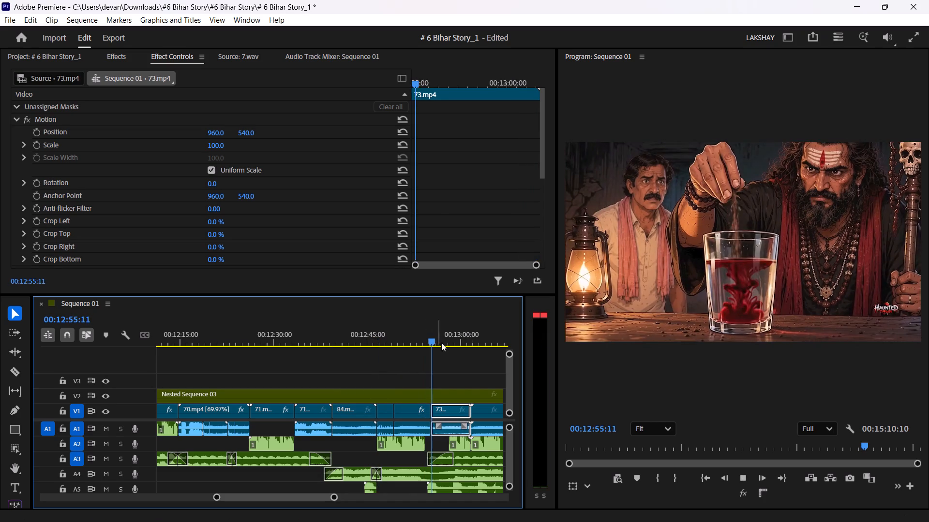
left_click(467, 334)
key("space")
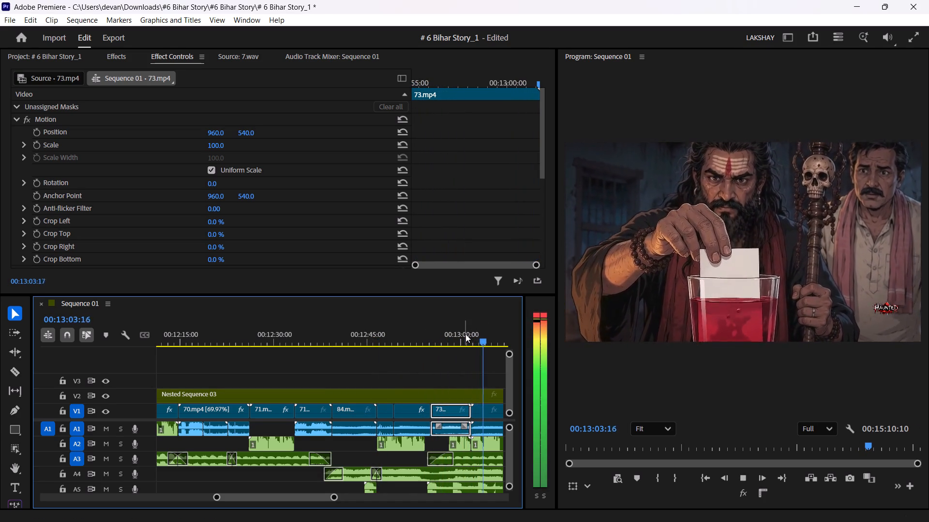
left_click_drag(465, 334, 455, 334)
key("space")
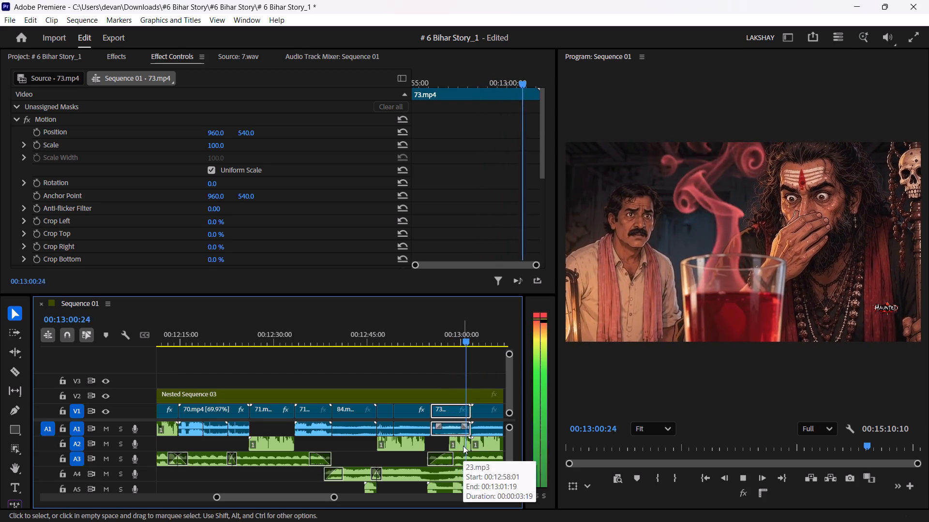
key("space")
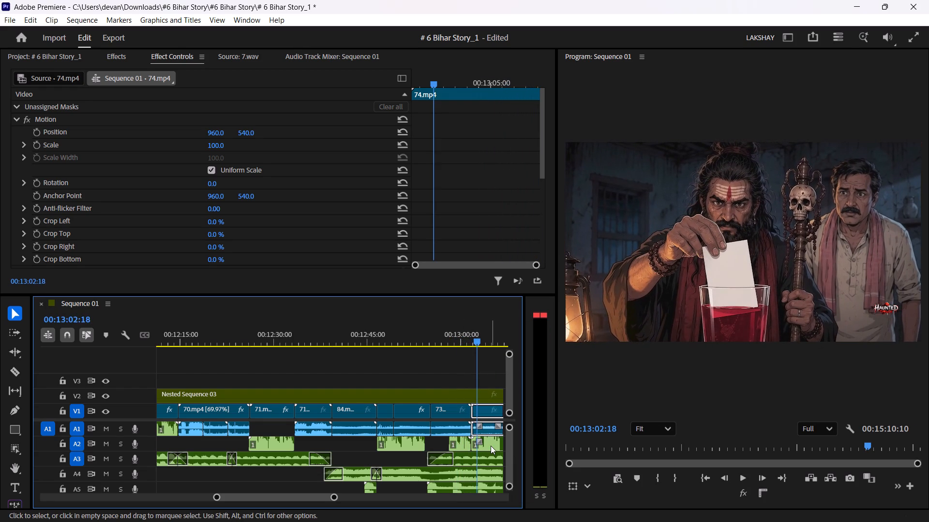
Delete the 24.mp3 voice-over from the project, together with its clip references in the sequence.
left_click(53, 60)
left_click(539, 261)
left_click(544, 261)
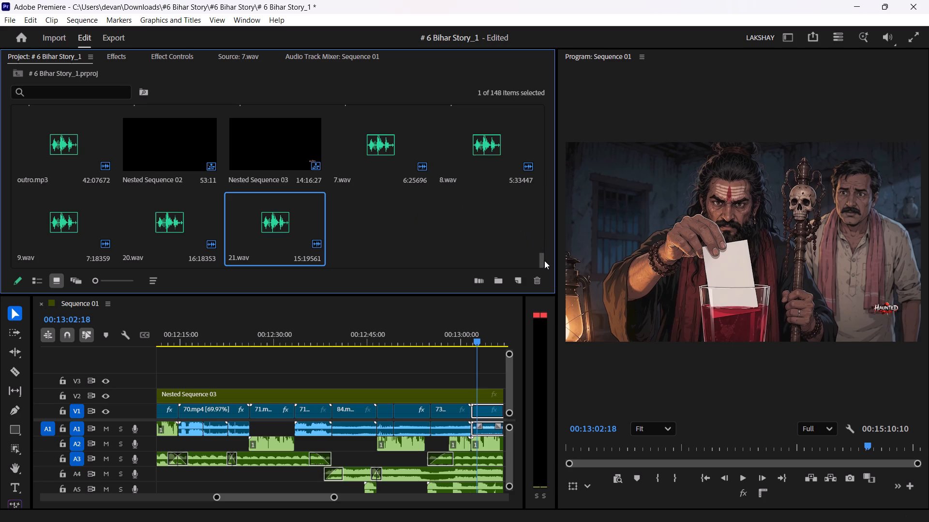
left_click_drag(541, 260, 539, 224)
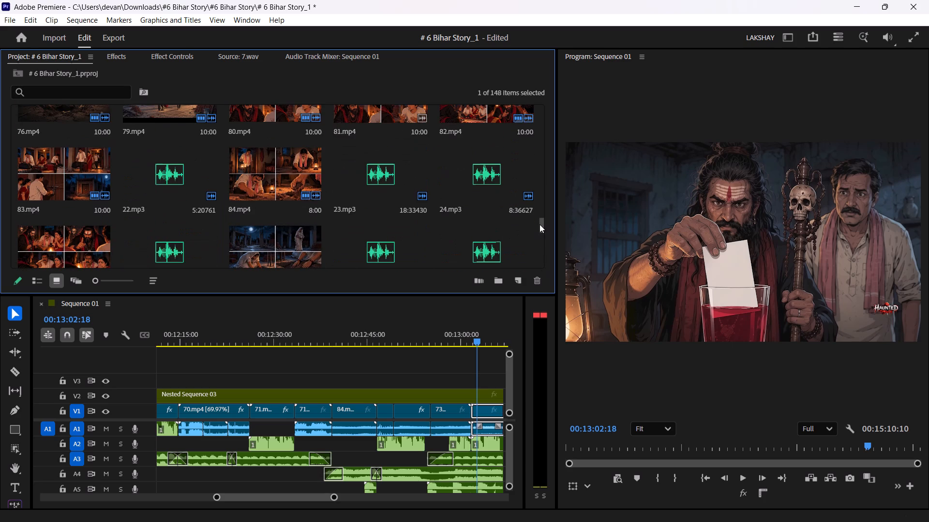
left_click_drag(539, 224, 539, 229)
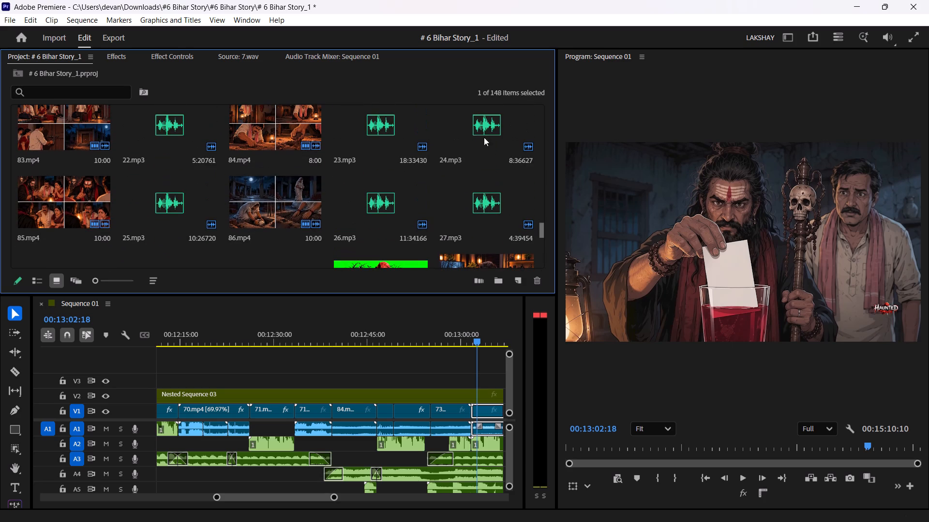
left_click(474, 129)
key("Delete")
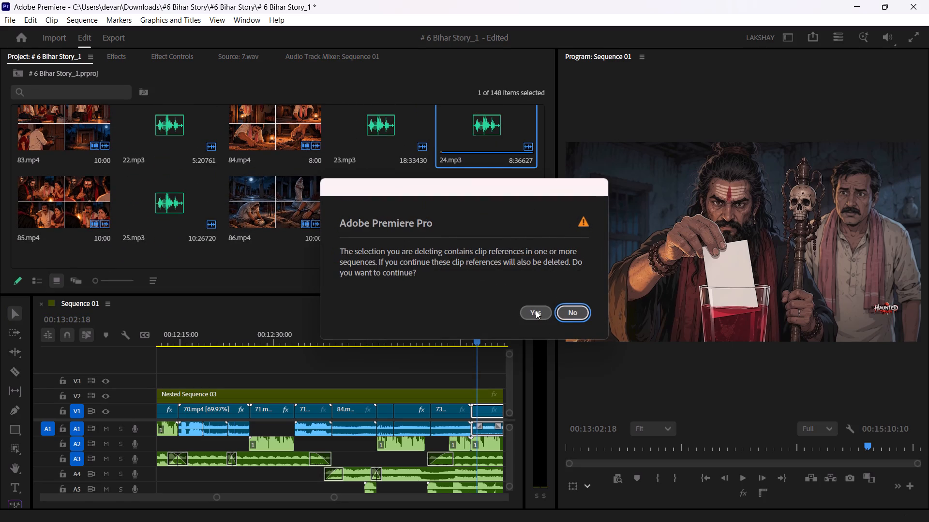
left_click(536, 310)
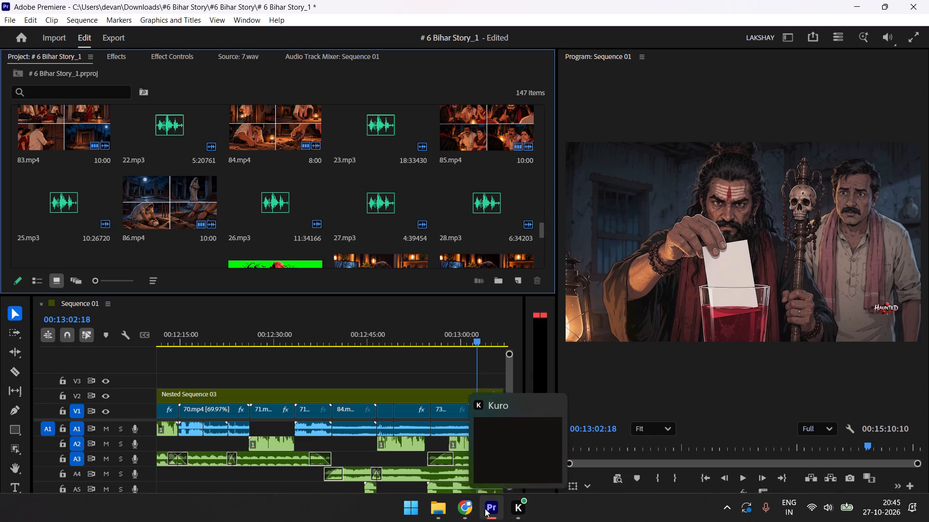
Switch to CloudConvert in Chrome, convert 24.mp3 from the project's Audio folder to WAV, and download 24.wav.
left_click(469, 509)
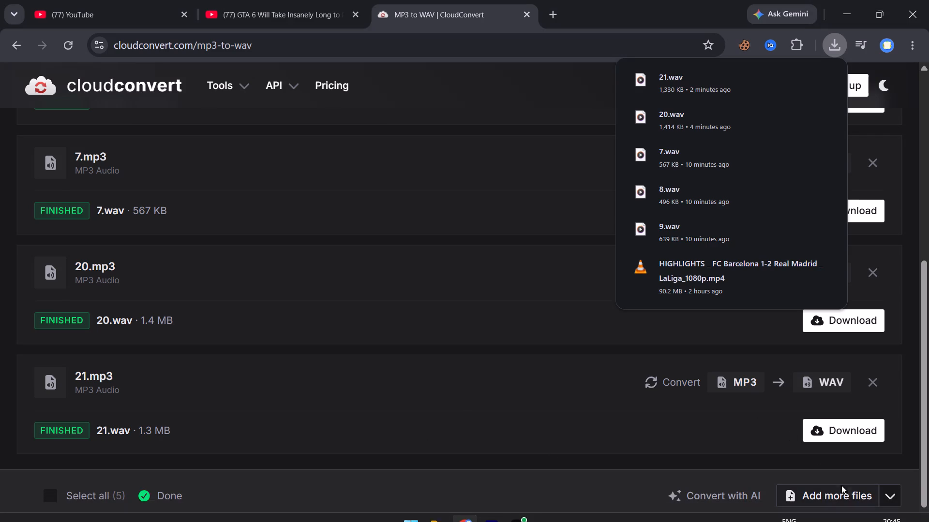
left_click(820, 499)
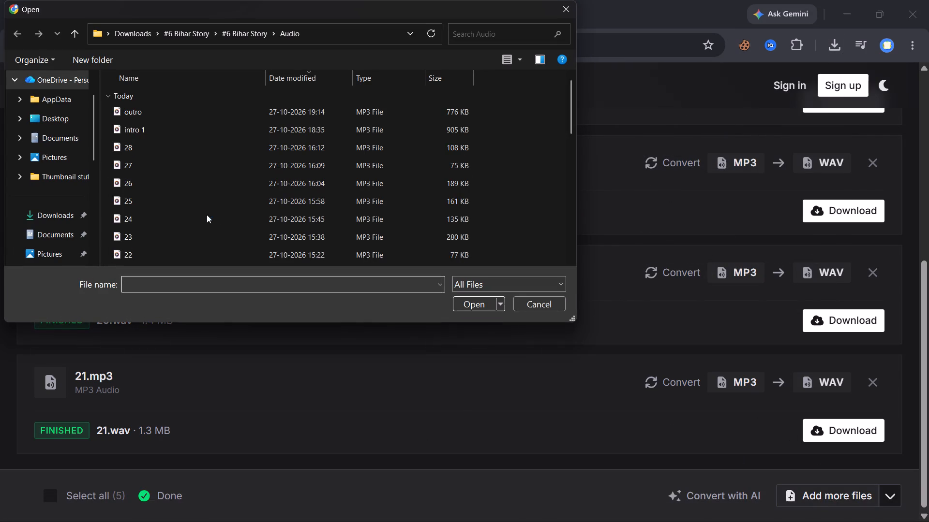
left_click(198, 215)
left_click(466, 308)
left_click(858, 495)
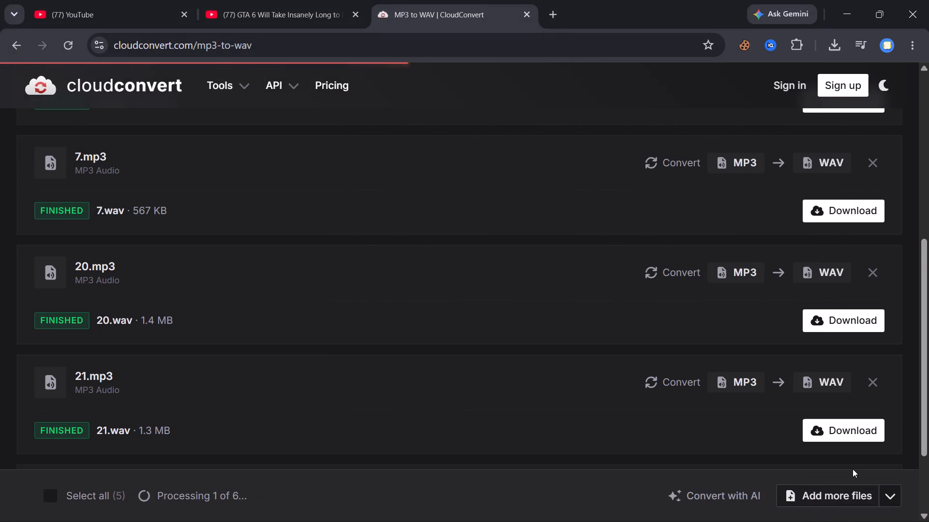
left_click_drag(928, 330, 928, 397)
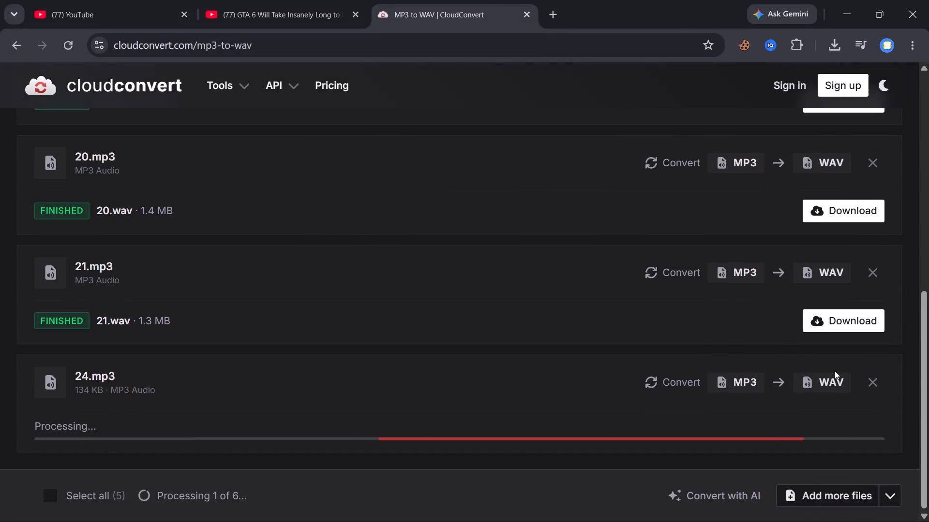
left_click(843, 433)
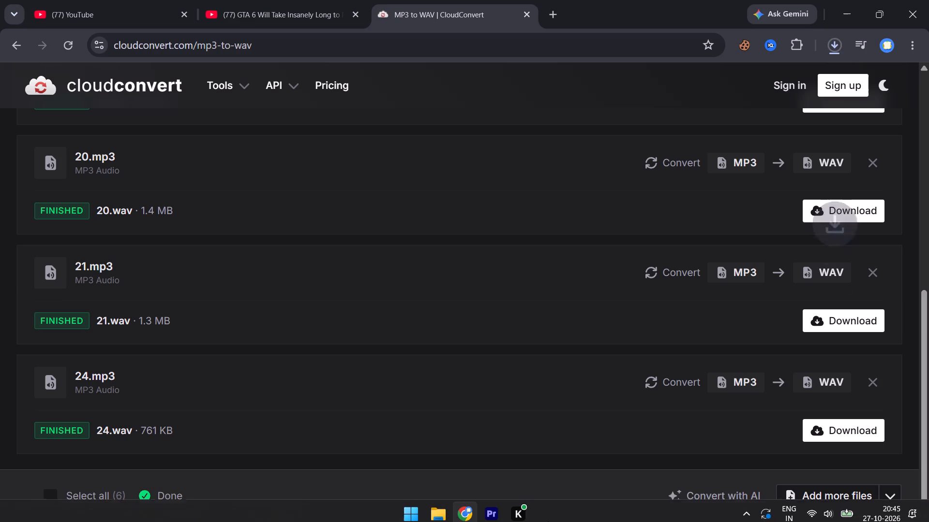
Switch to Premiere, import 24.wav from Downloads, place it on A2 at about 00:13:02, and play that section.
left_click(499, 504)
key("ctrl+i")
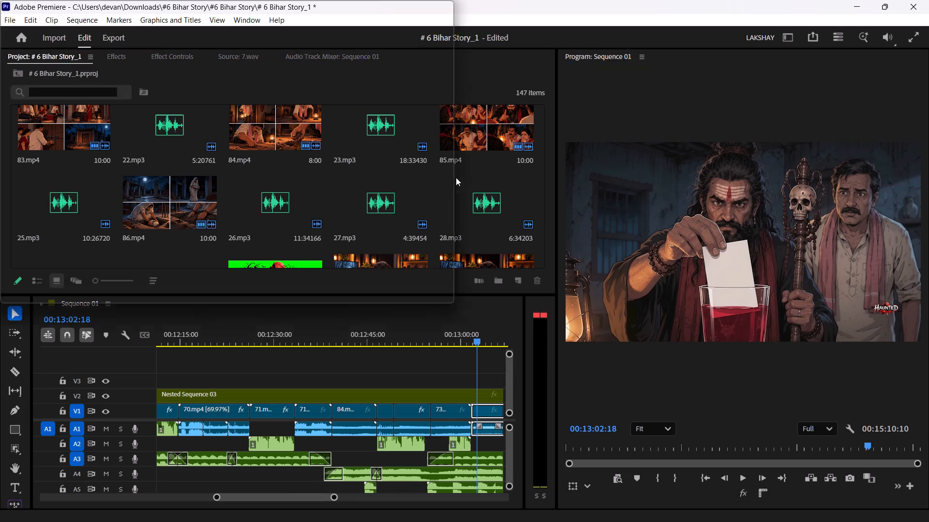
left_click(140, 135)
left_click(347, 309)
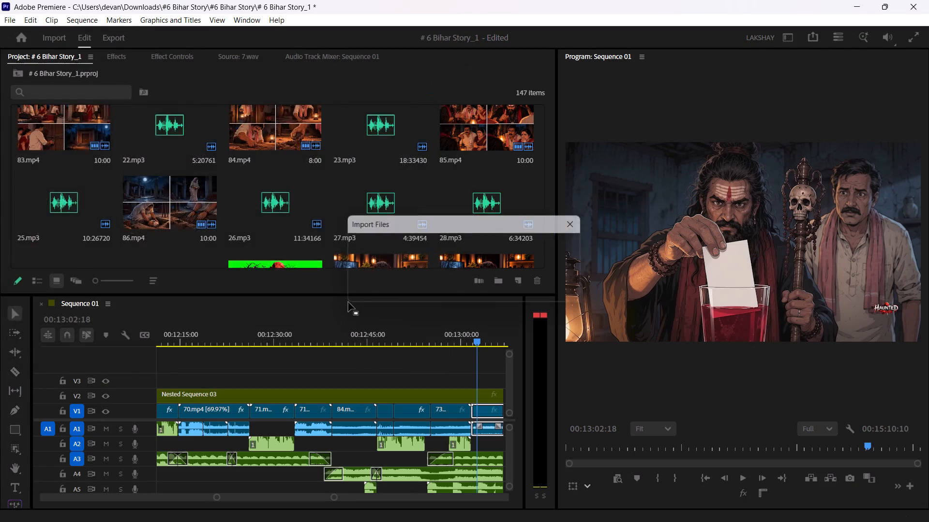
left_click_drag(275, 226, 472, 441)
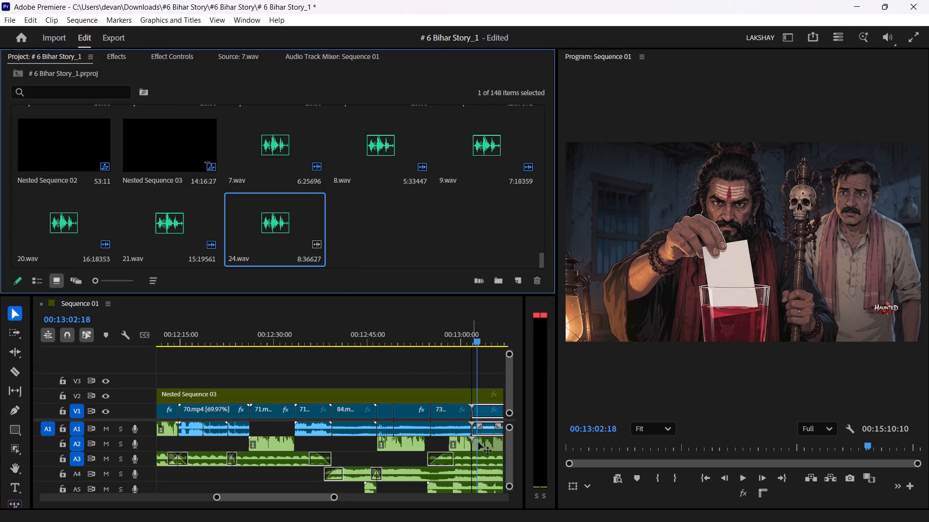
left_click_drag(465, 329, 456, 331)
key("space")
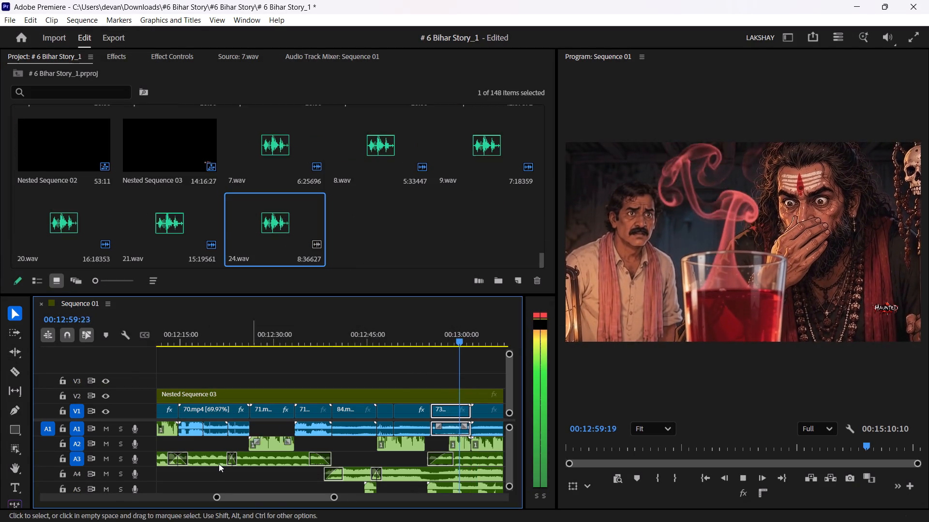
Fade the A5 clip out at about 00:13:10 and in at its start near 00:12:55.
left_click_drag(331, 496, 325, 501)
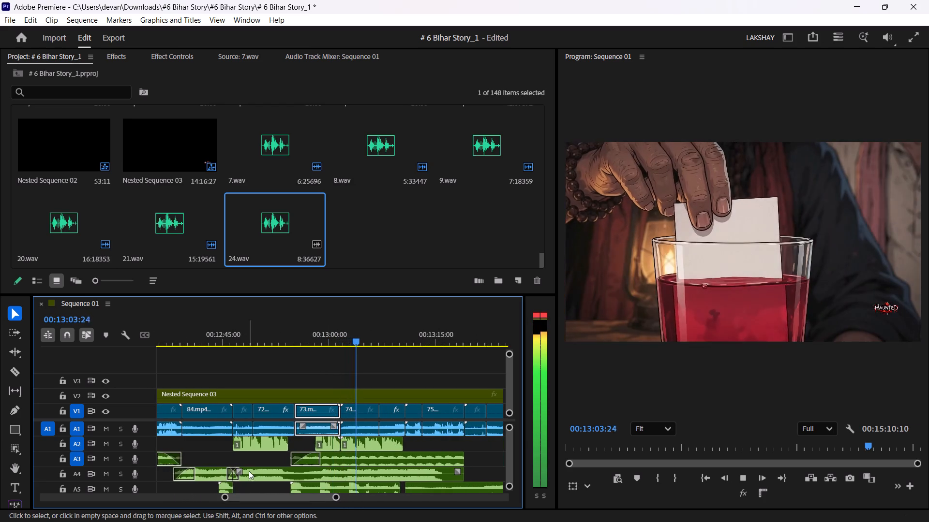
left_click_drag(391, 484, 373, 487)
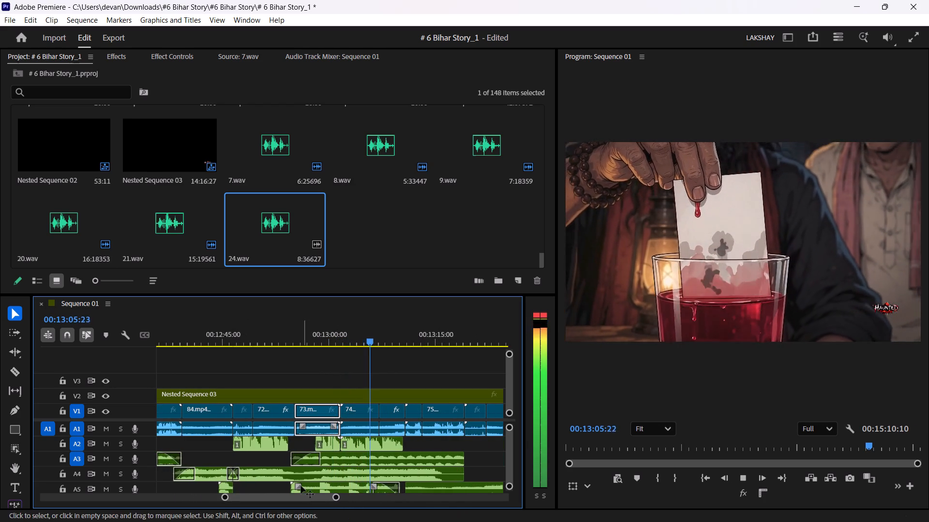
left_click_drag(299, 484, 319, 488)
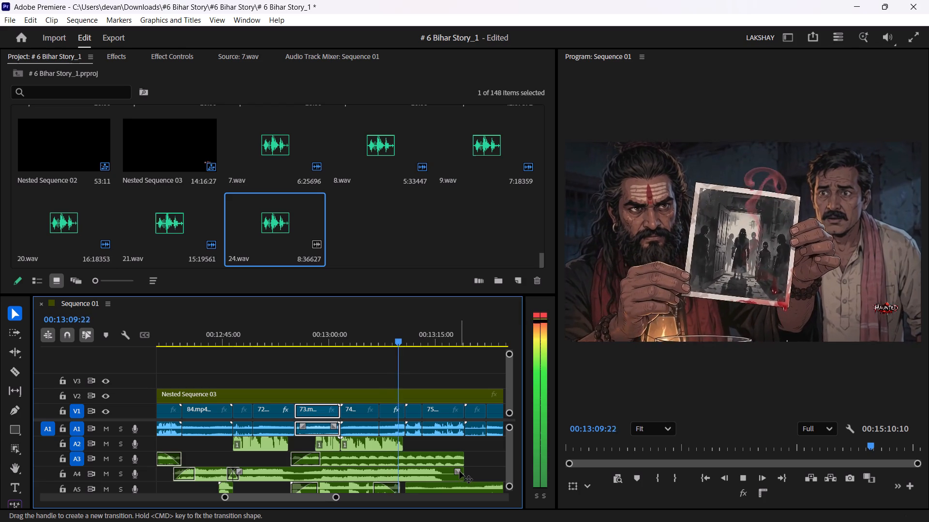
Fade out the A4 and A3 clips that end together at about 00:13:19.
left_click_drag(458, 471, 433, 477)
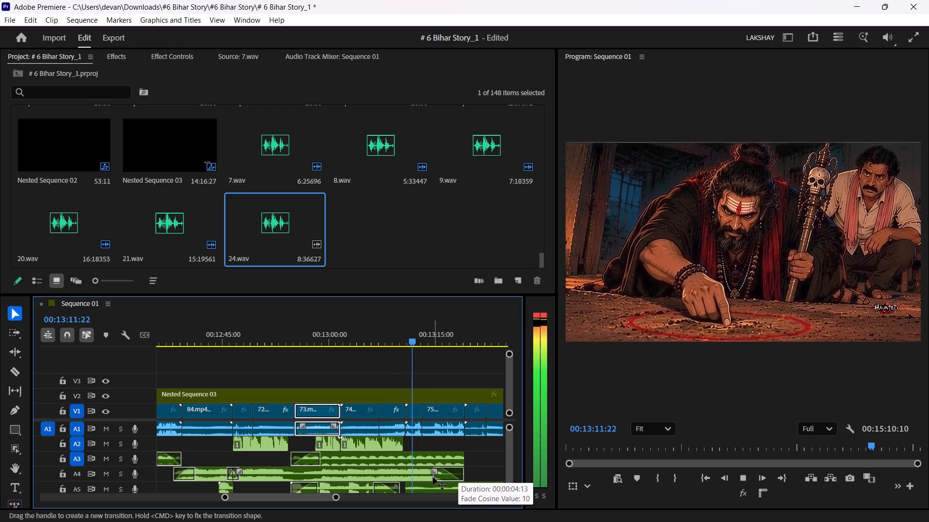
left_click_drag(433, 477, 445, 477)
left_click_drag(458, 458, 444, 461)
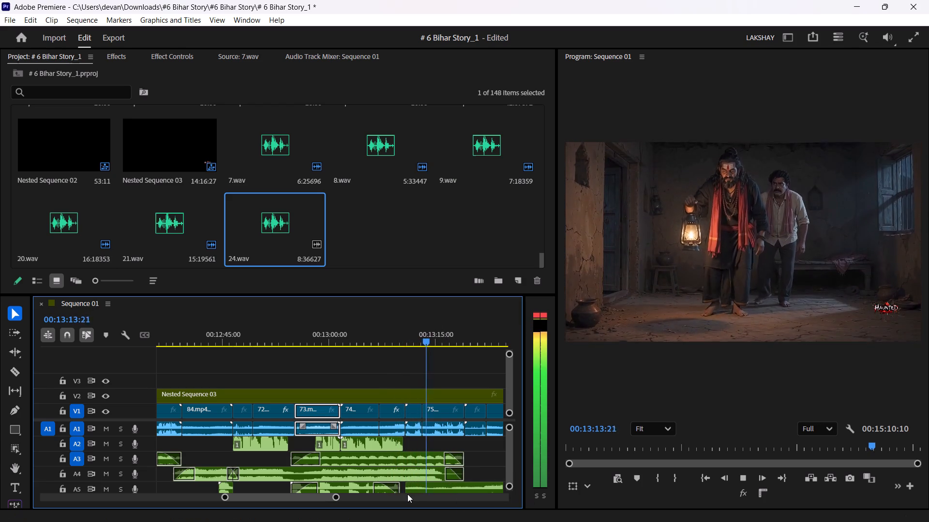
Fade the next A5 clip in at about 00:13:11 and out at about 00:13:28, and fade in the A3 clip starting there.
left_click_drag(412, 488, 430, 489)
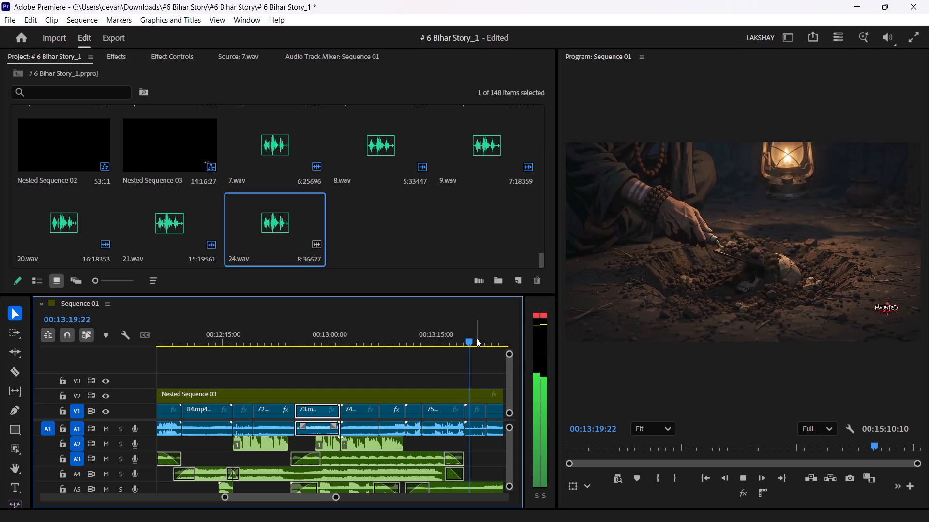
left_click_drag(477, 338, 351, 349)
key("space")
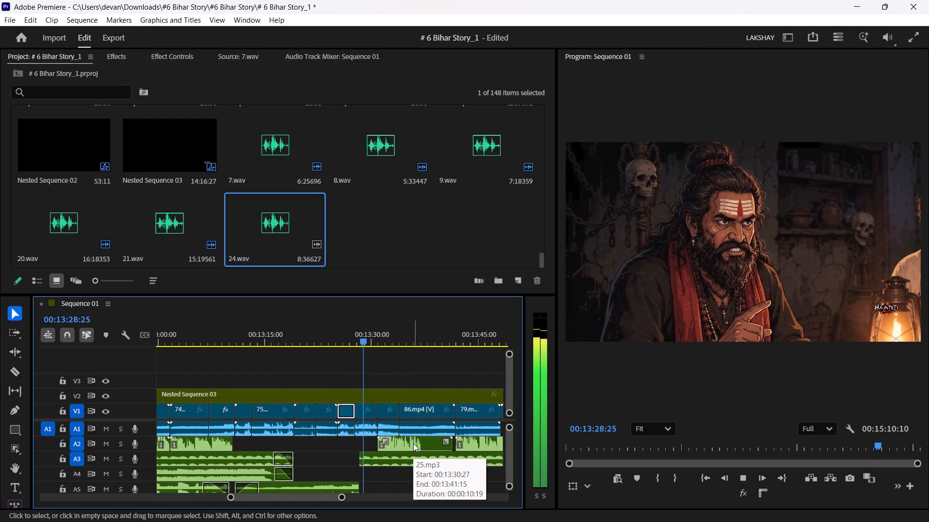
key("space")
left_click_drag(368, 455, 384, 456)
left_click_drag(355, 487, 339, 488)
Play the sequence from 00:13:26 to about 00:13:32, checking the new fades and the 25.mp3 voice-over.
left_click(345, 334)
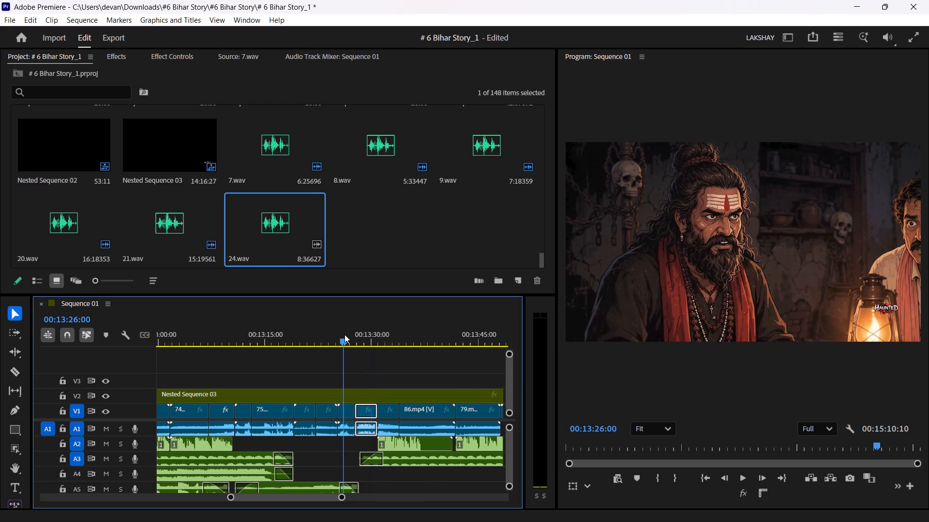
key("space")
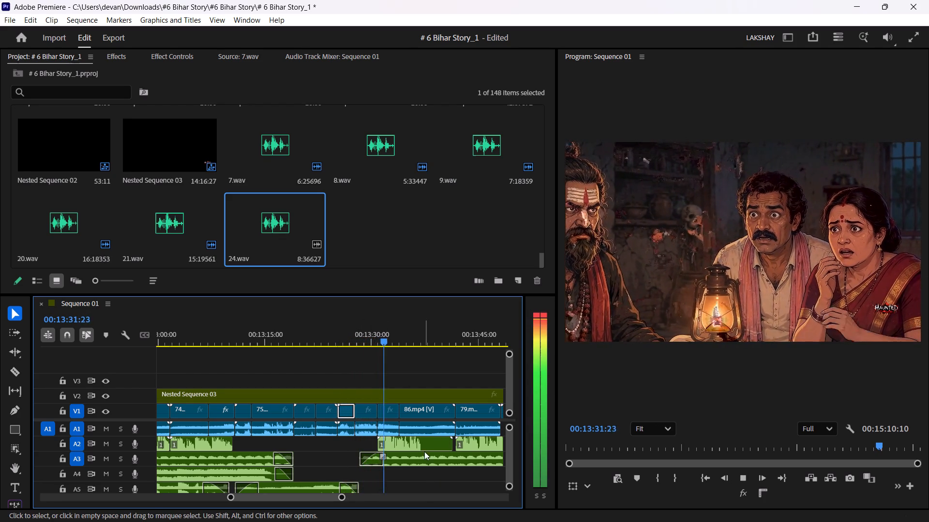
key("space")
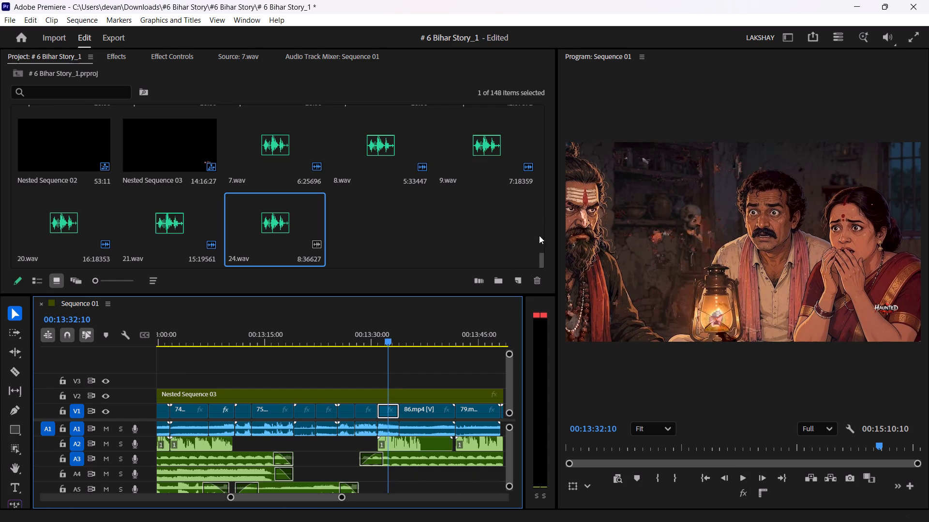
Delete the 25.mp3 voice-over from the project, together with its clip reference in the sequence.
left_click_drag(544, 257, 542, 225)
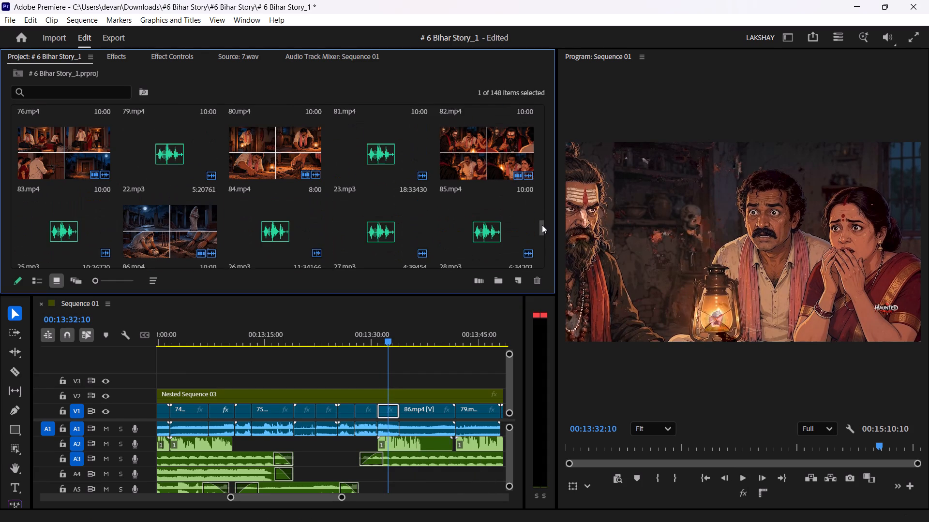
left_click_drag(542, 225, 542, 229)
left_click(59, 158)
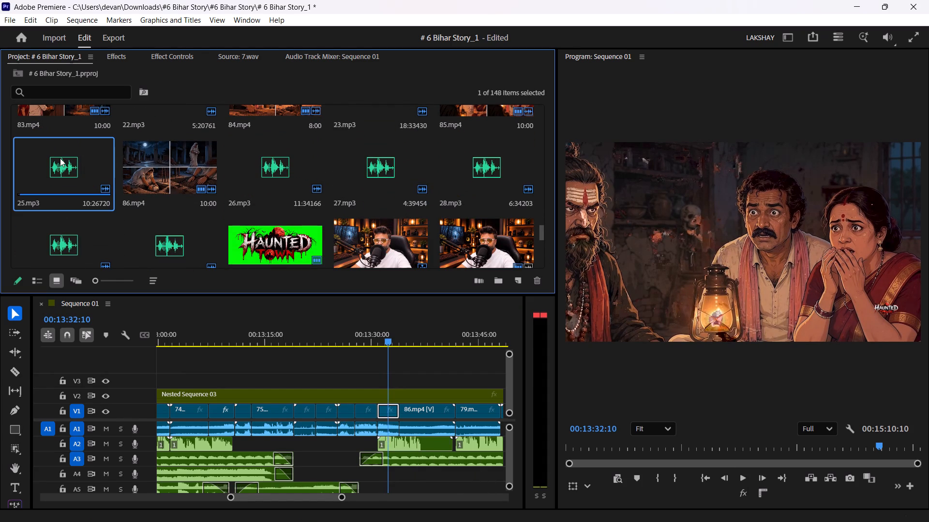
key("Delete")
left_click(544, 308)
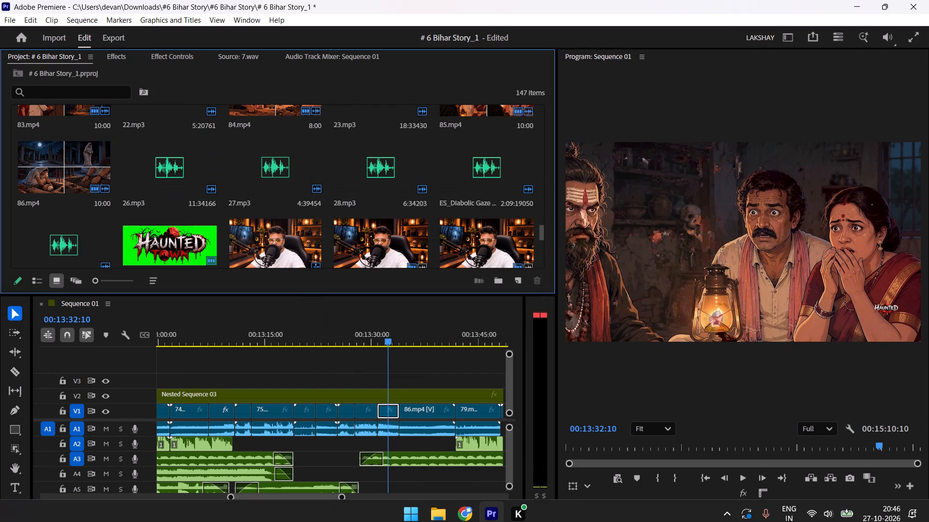
key("ctrl+z")
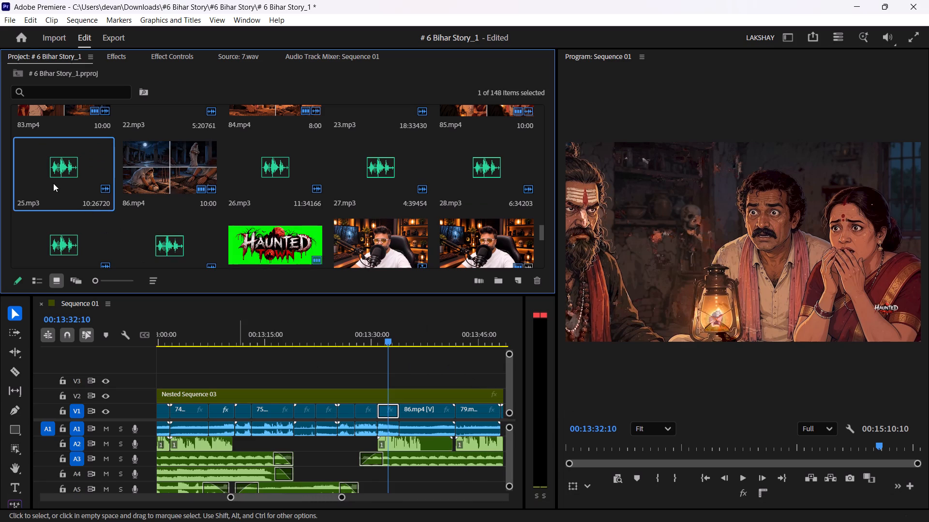
key("Delete")
left_click(531, 312)
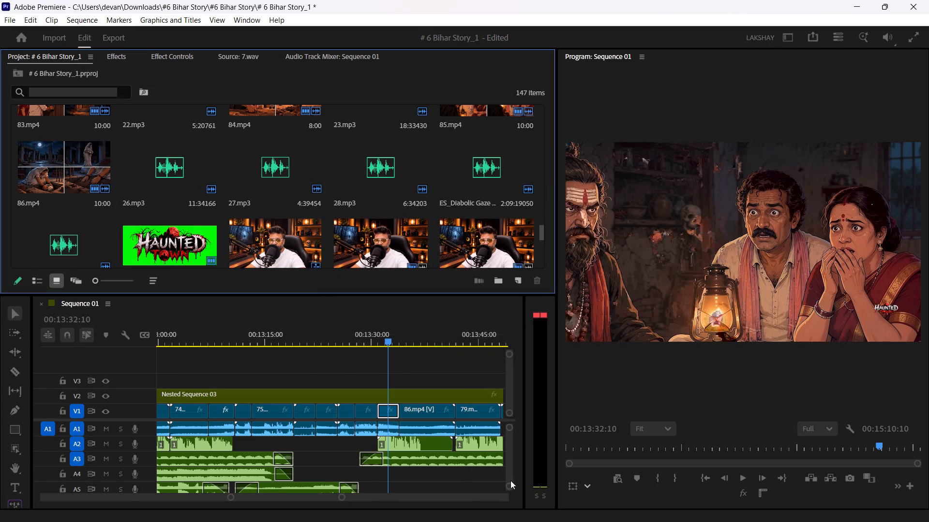
Switch to CloudConvert in Chrome, convert 25.mp3 from the project's Audio folder to WAV, and download 25.wav.
left_click(468, 504)
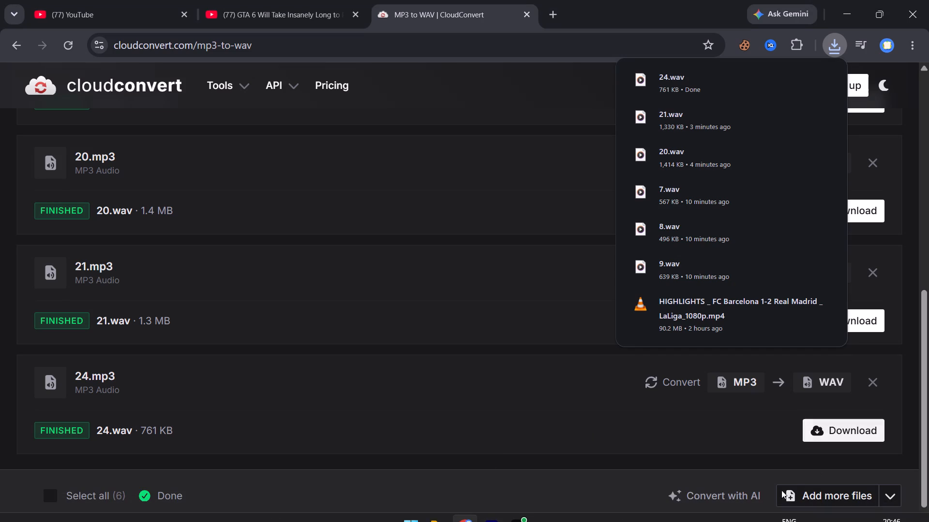
left_click(811, 498)
left_click(172, 197)
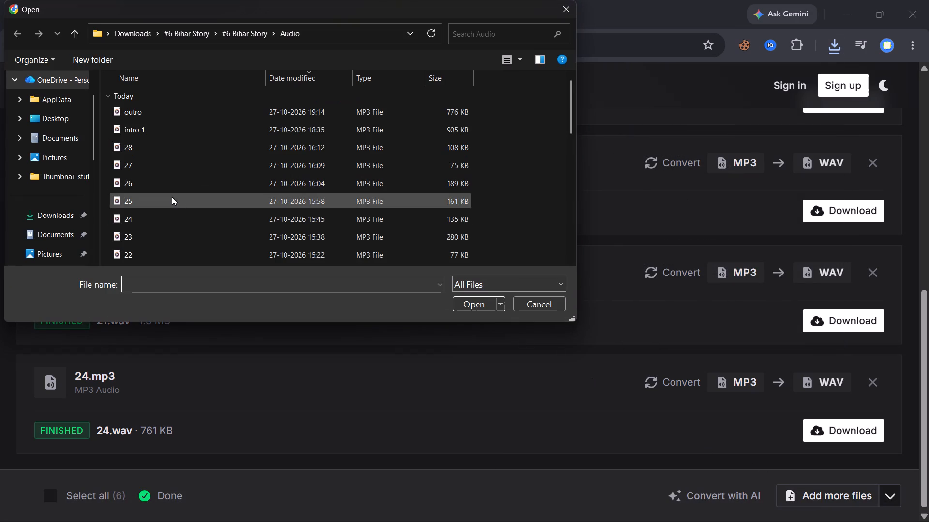
left_click(479, 302)
left_click(856, 502)
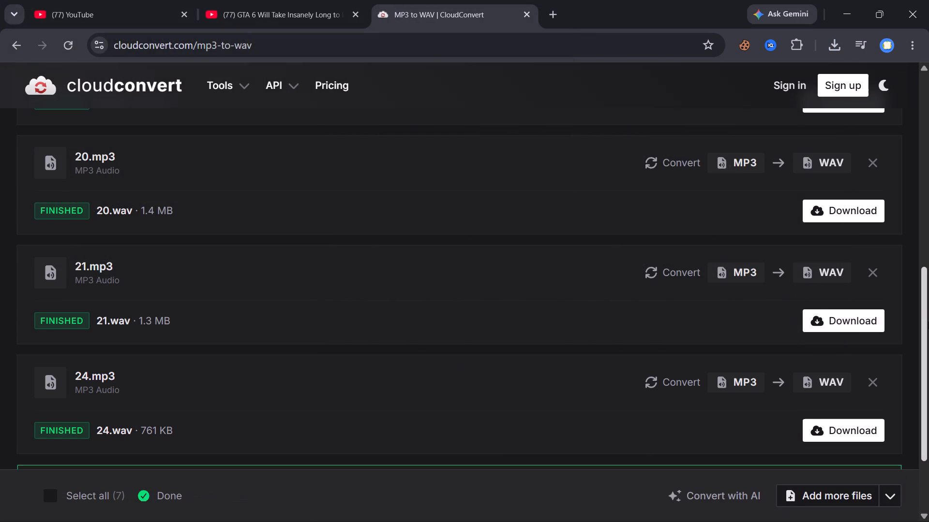
left_click_drag(928, 321, 919, 383)
left_click(839, 435)
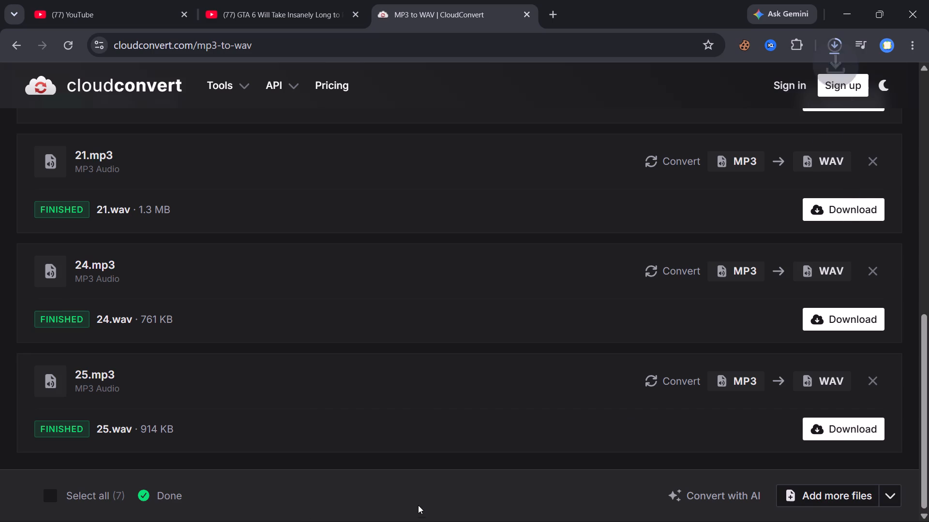
Switch to Premiere, import 25.wav from Downloads, place it on A2 at about 00:13:31, and play that section.
left_click(490, 507)
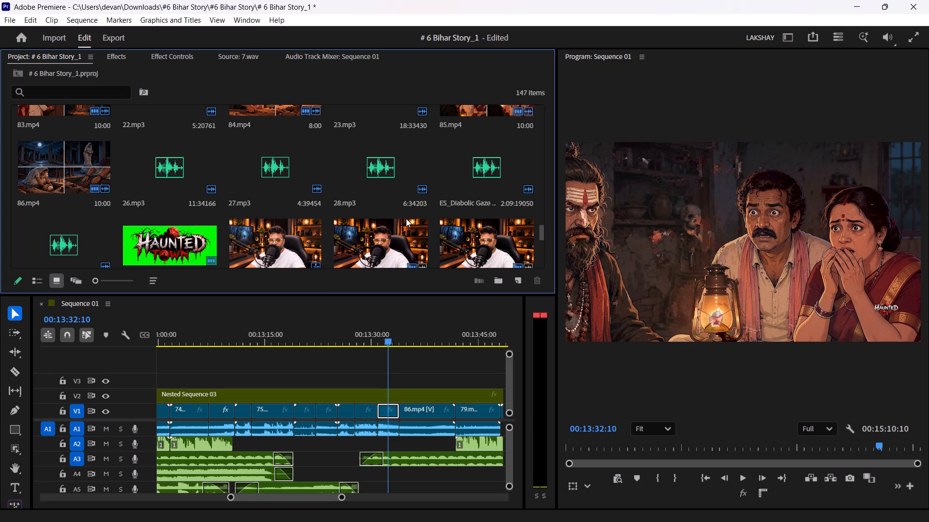
key("ctrl+i")
left_click(134, 156)
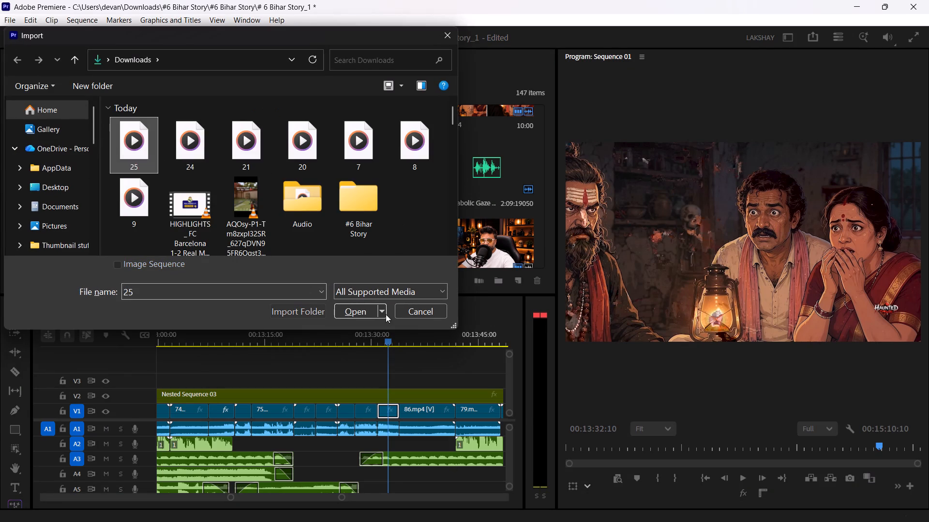
left_click(352, 316)
left_click_drag(260, 209, 378, 444)
left_click_drag(381, 331, 376, 332)
key("space")
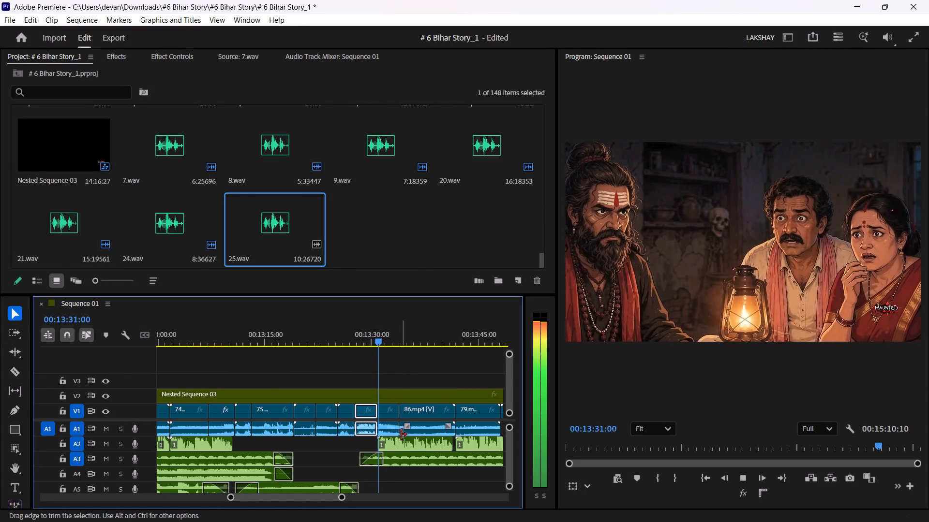
Crossfade the A3 join at about 00:13:59 over roughly two seconds while playing the sequence.
left_click_drag(341, 498, 281, 500)
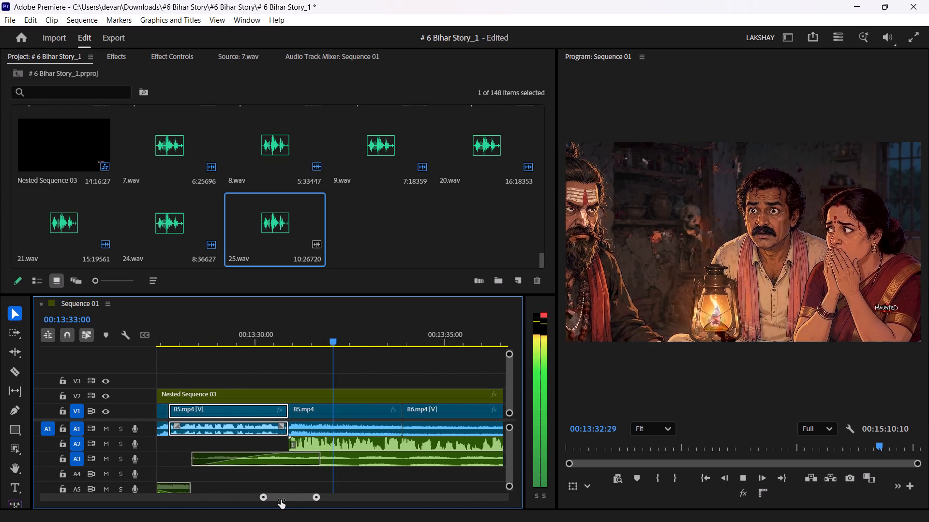
left_click_drag(281, 500, 315, 501)
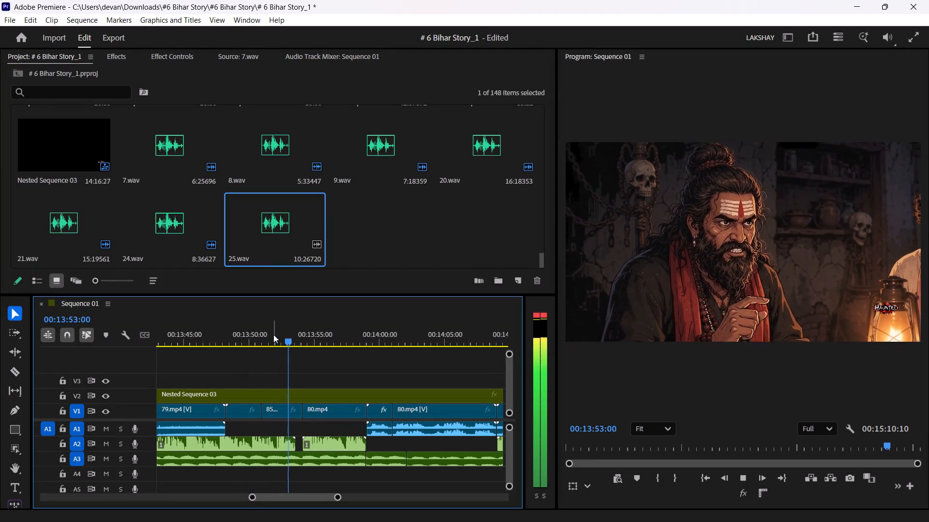
left_click_drag(360, 458, 381, 459)
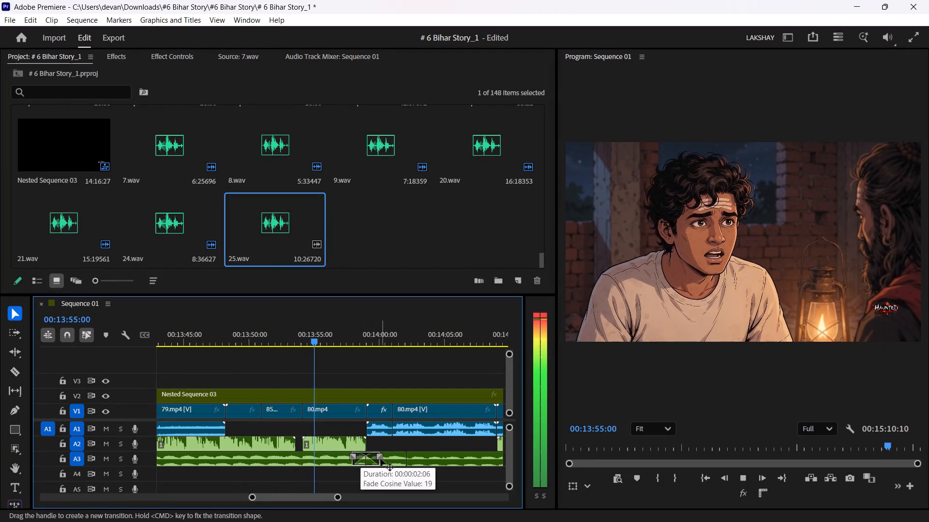
left_click_drag(381, 459, 378, 459)
key("space")
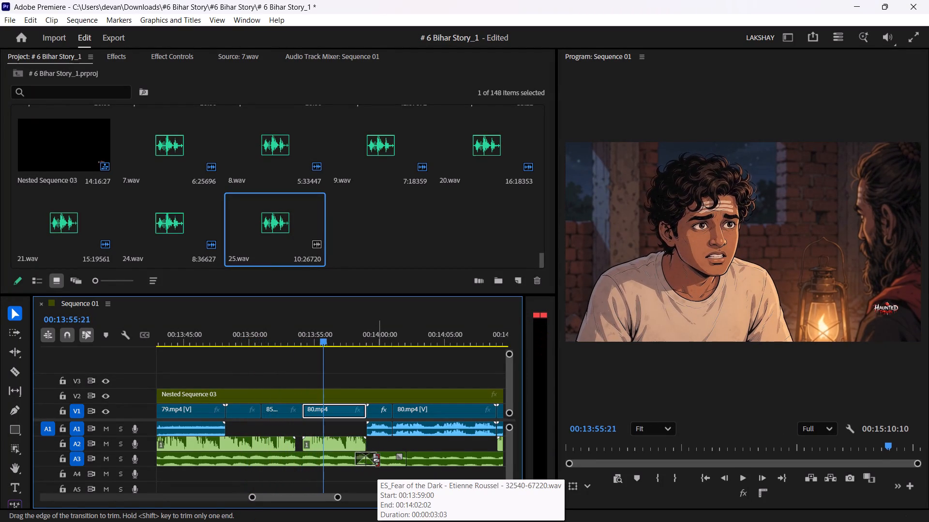
key("space")
key("space")
key("space")
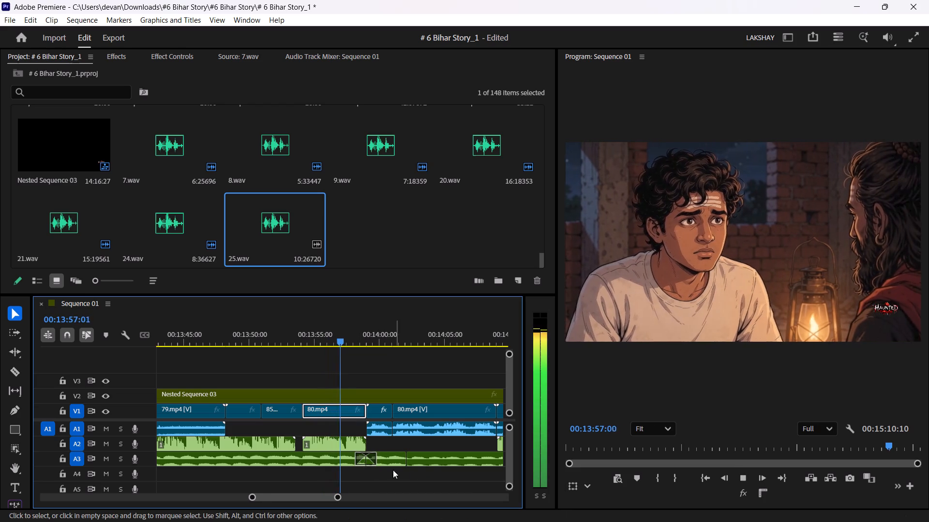
Fade out the A3 clip ending at about 00:14:02 and fade in the clip after it, each over about one second.
left_click_drag(399, 457, 392, 458)
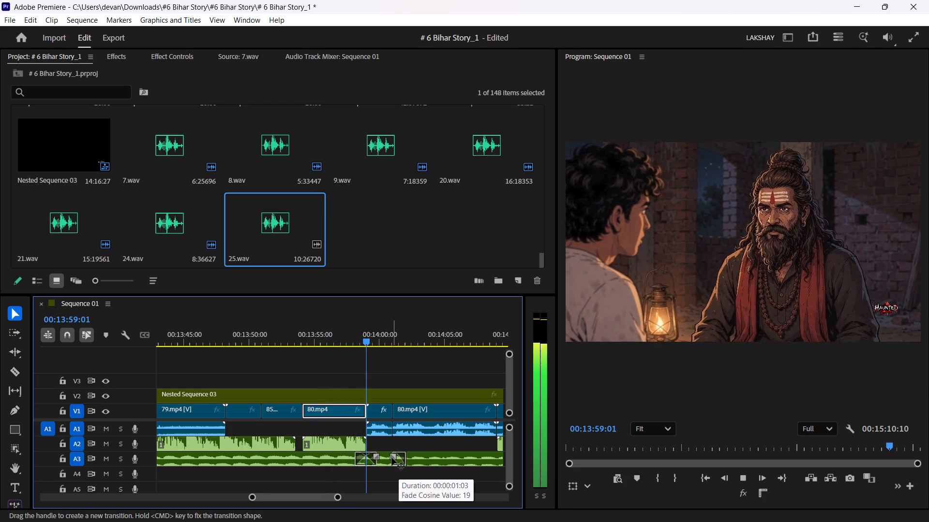
left_click_drag(392, 458, 393, 459)
left_click_drag(415, 455, 424, 456)
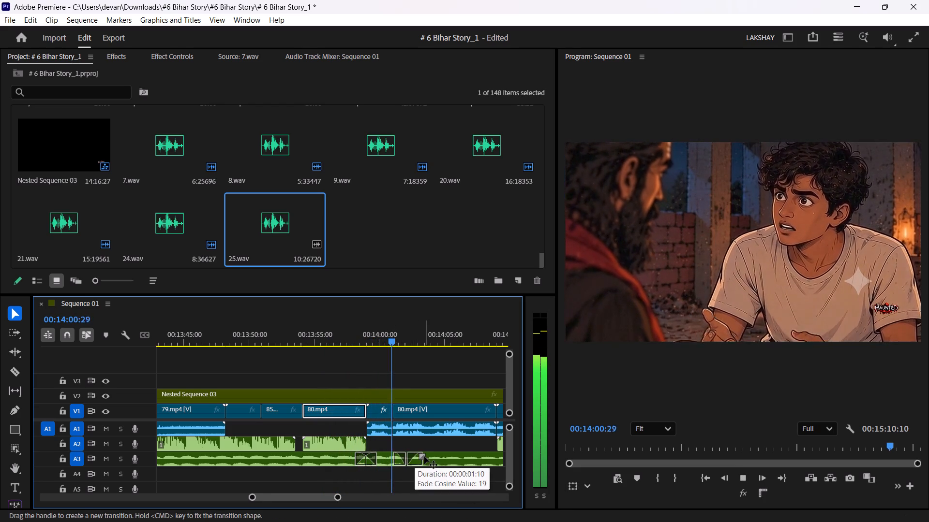
left_click_drag(424, 456, 425, 456)
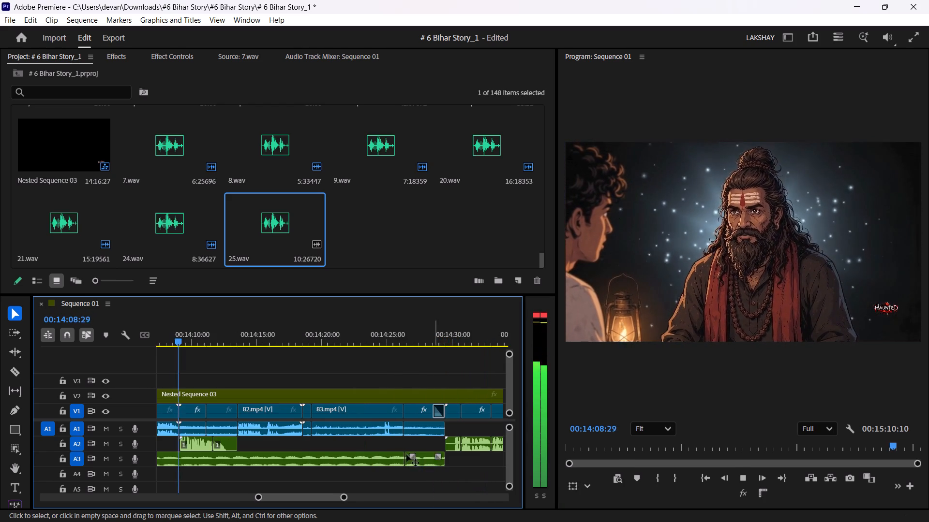
Play the A2 voice-over from about 00:14:09 and delete 28.mp3 from the project together with its timeline clips.
key("space")
key("space")
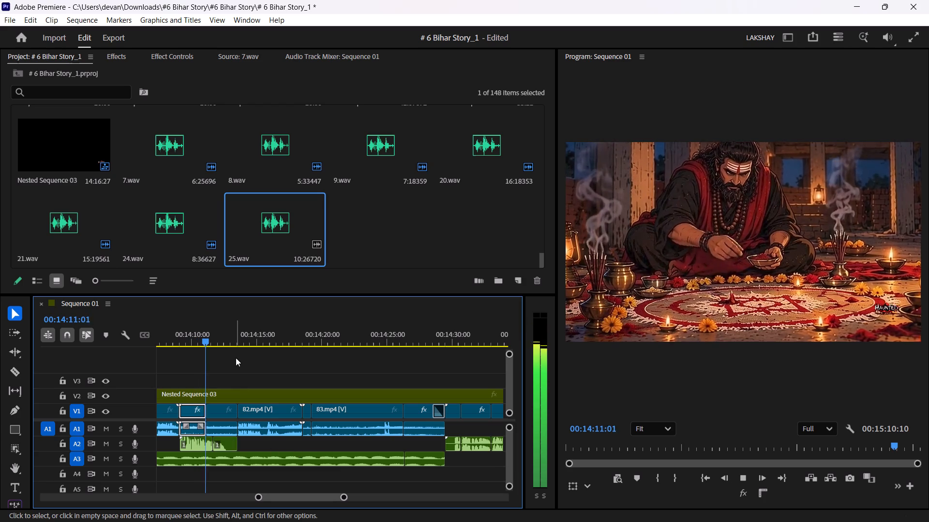
key("space")
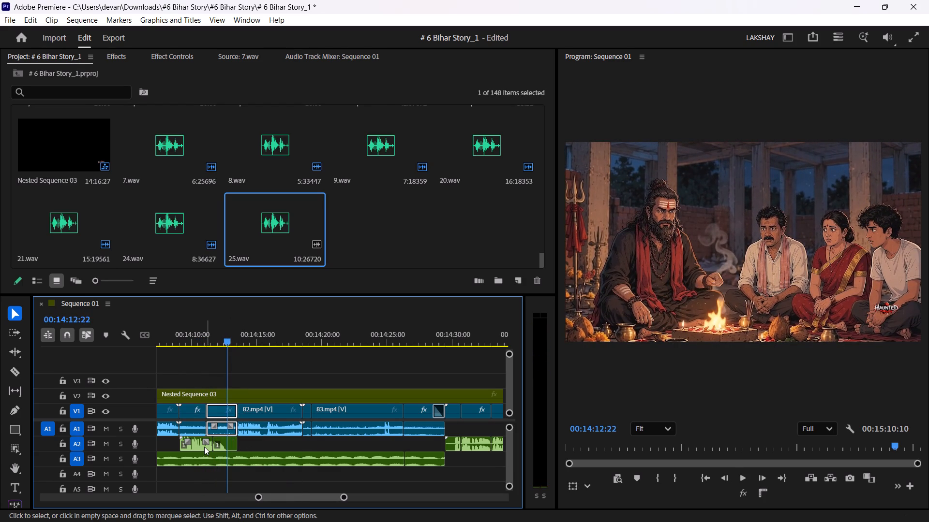
left_click(202, 447)
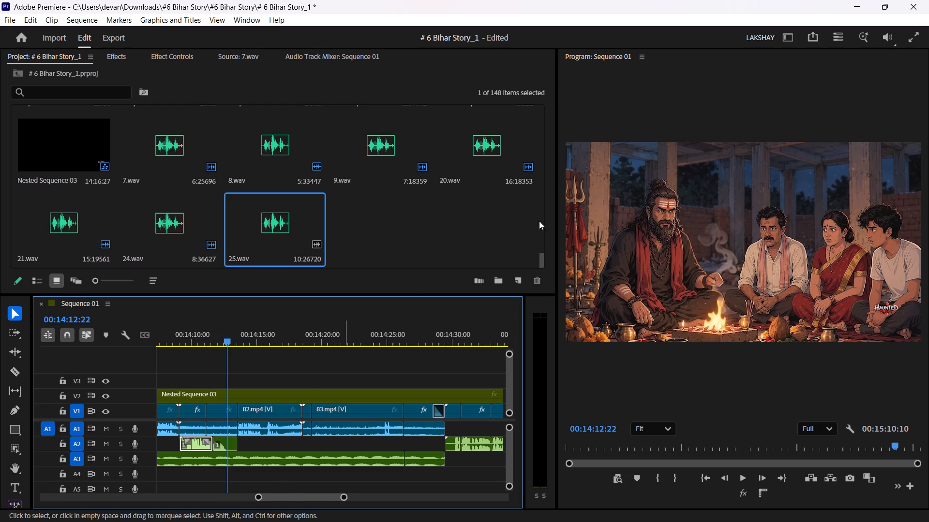
left_click_drag(544, 258, 543, 245)
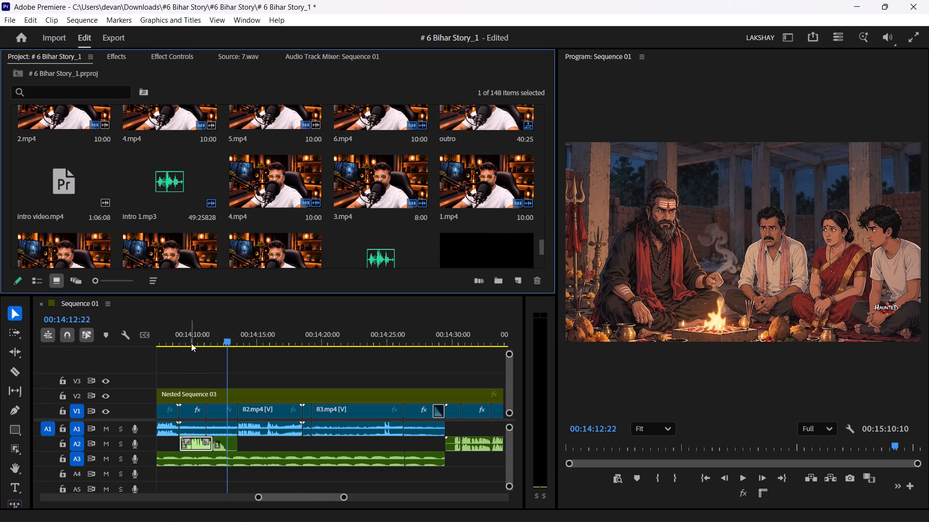
left_click(191, 343)
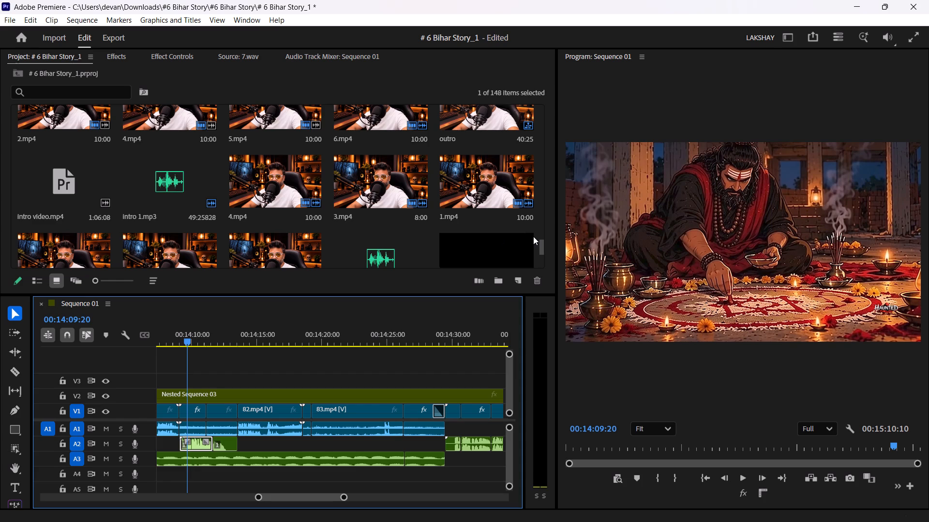
left_click_drag(540, 241, 541, 227)
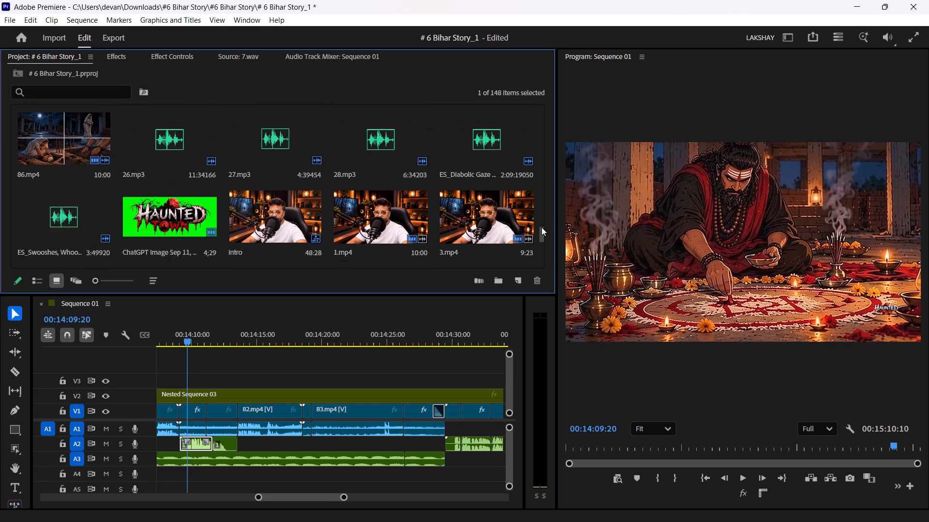
left_click_drag(541, 227, 541, 226)
left_click(375, 168)
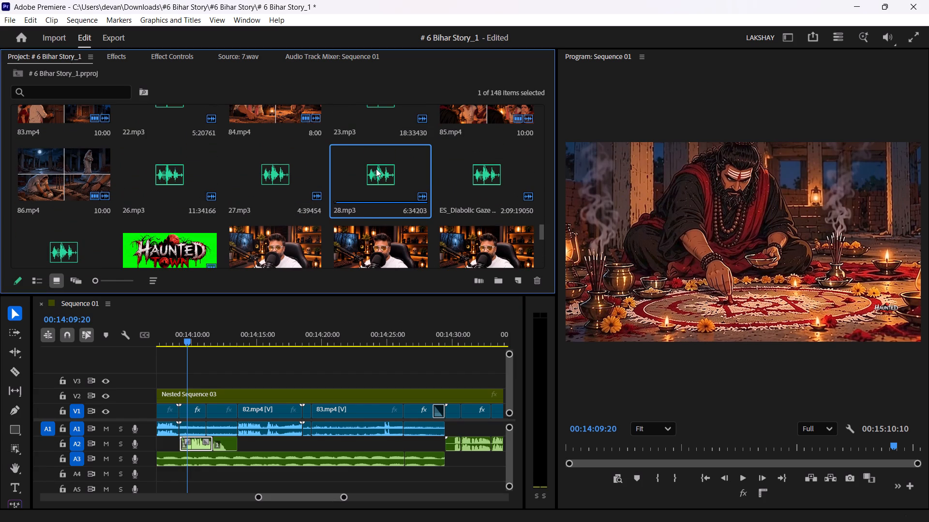
key("Delete")
left_click(536, 314)
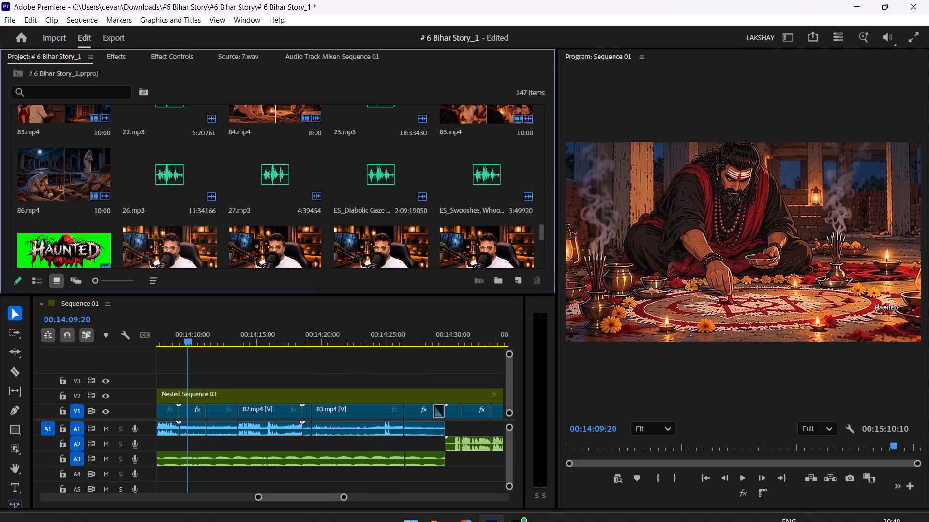
Switch to CloudConvert in Chrome, convert 28.mp3 from the project's Audio folder to WAV, and download 28.wav.
left_click(458, 512)
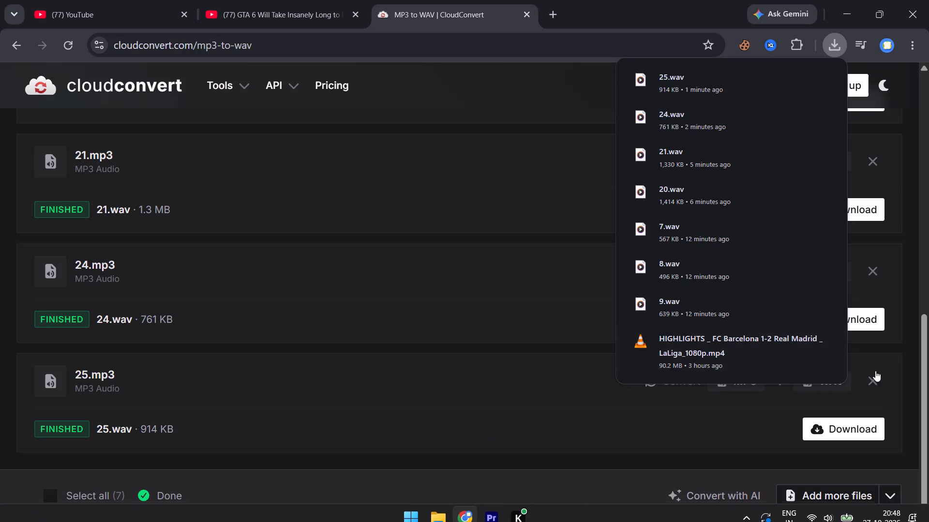
left_click(817, 483)
left_click(815, 506)
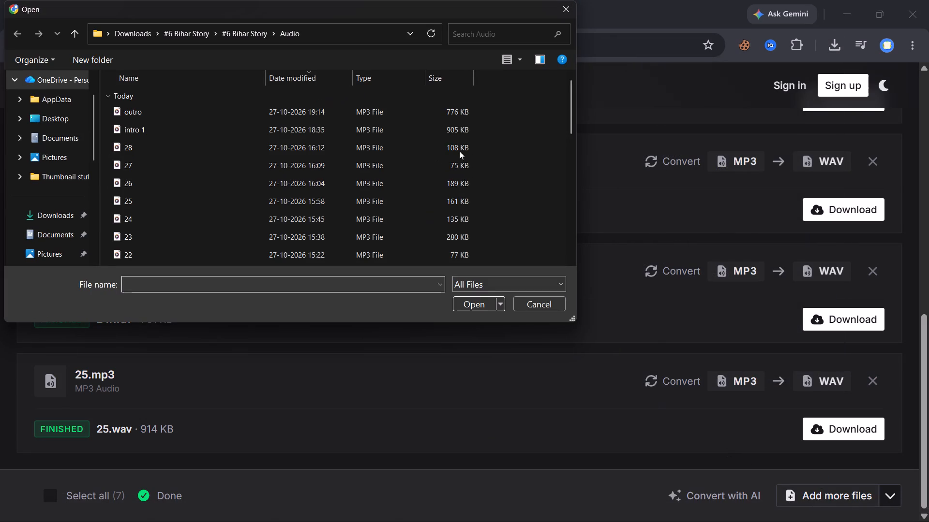
left_click(144, 153)
left_click(476, 312)
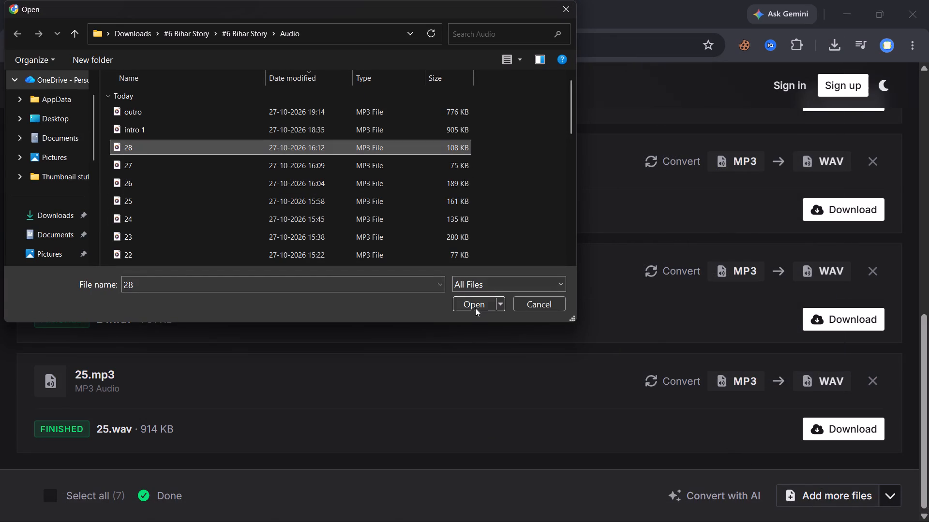
left_click(475, 306)
left_click(844, 502)
left_click_drag(928, 364, 928, 365)
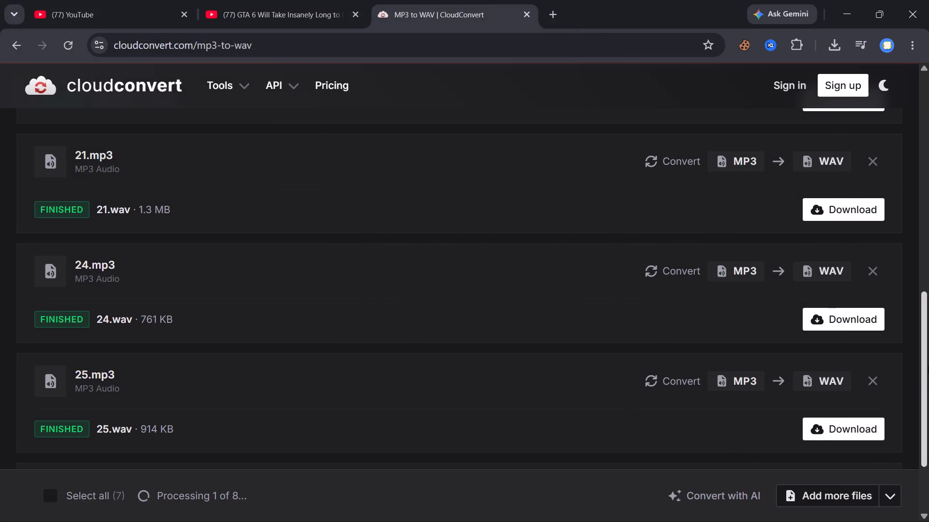
left_click_drag(928, 365, 923, 448)
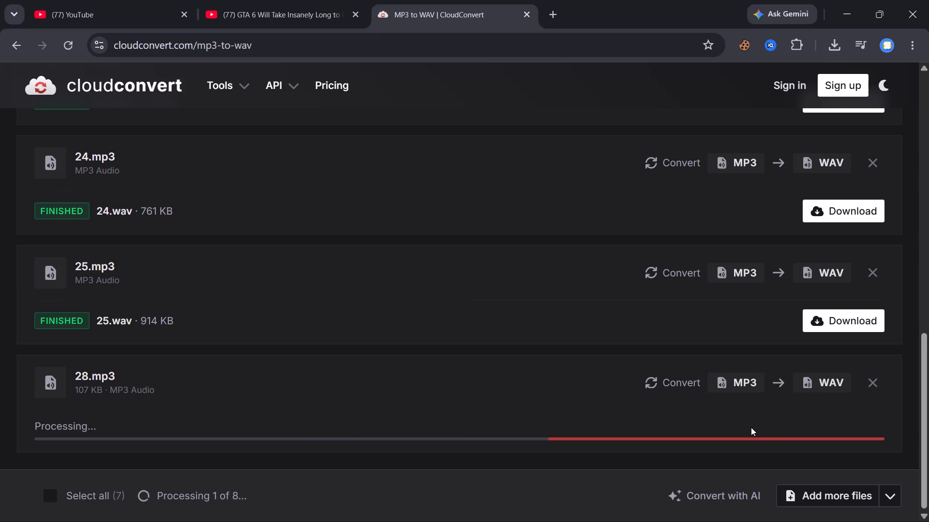
left_click(805, 425)
left_click(820, 430)
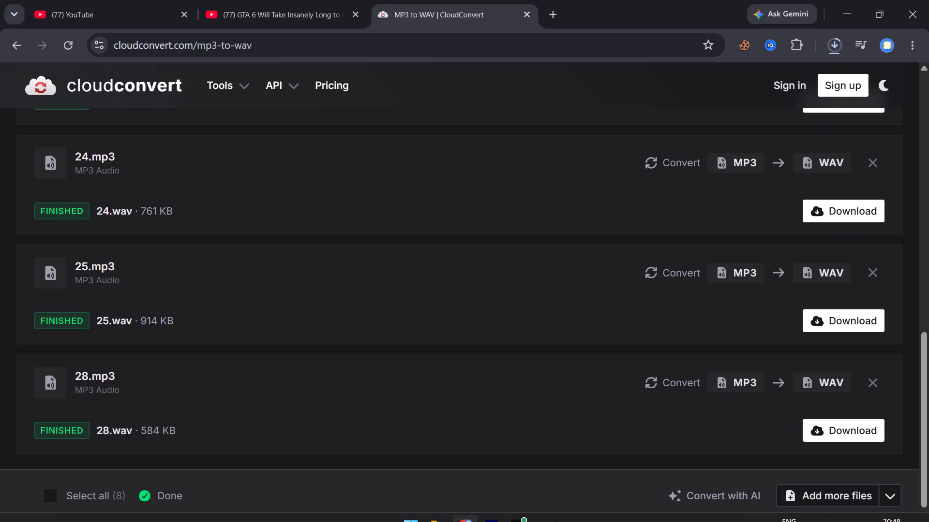
Switch to Premiere, import 28.wav from Downloads, and place it on A2 at about 00:14:09.
left_click(491, 511)
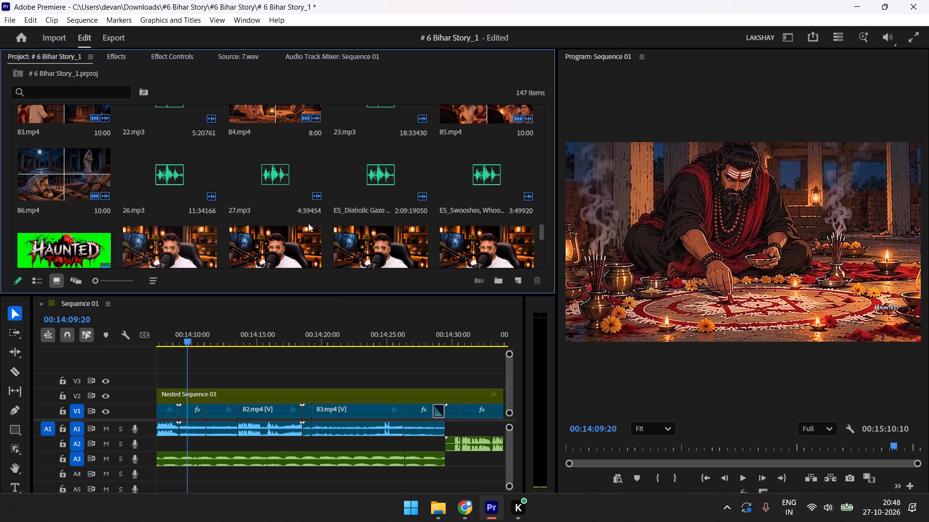
key("ctrl+i")
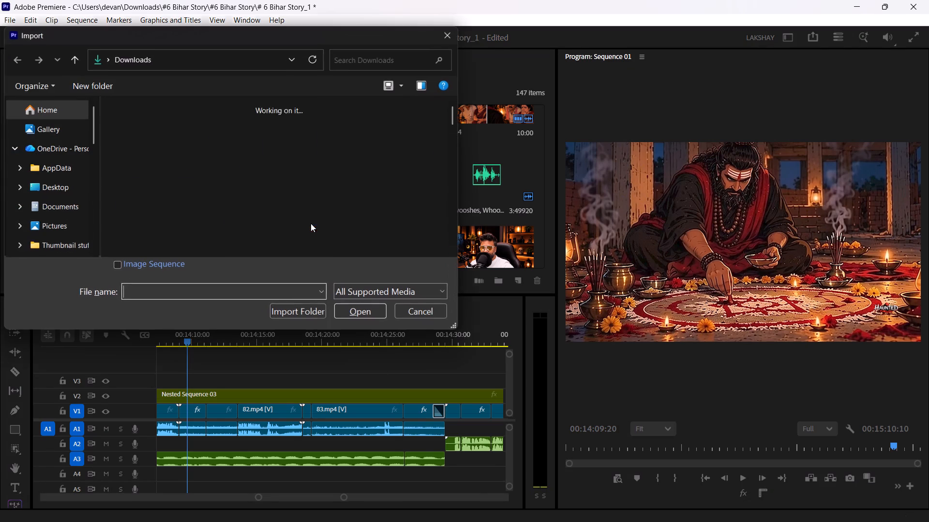
left_click(140, 136)
left_click(345, 308)
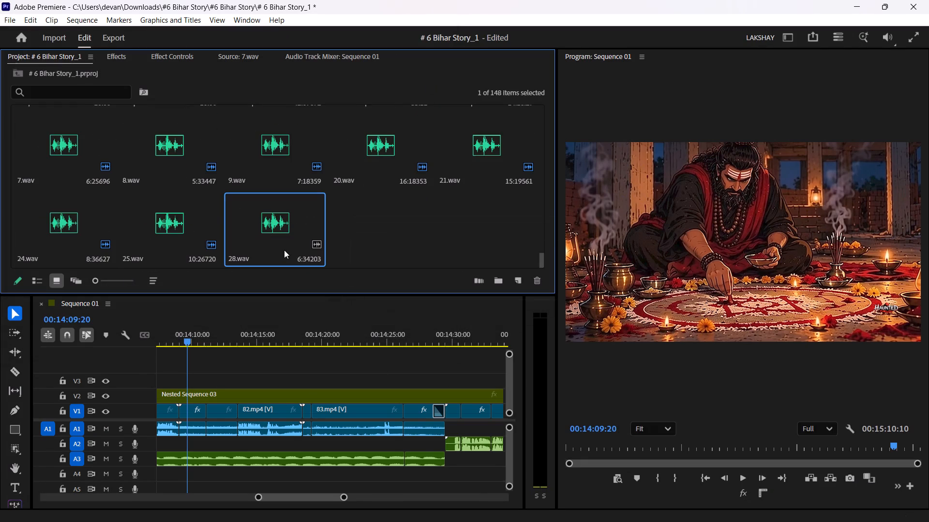
left_click_drag(275, 243, 179, 443)
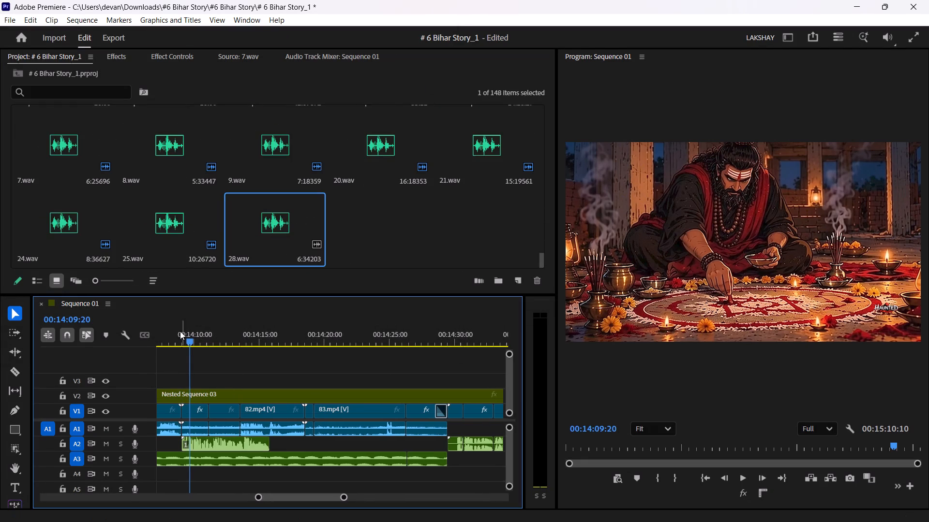
Play and replay 28.wav on A2 between about 00:14:08 and 00:14:16 to check it against the 82.mp4 clips.
left_click(179, 331)
key("space")
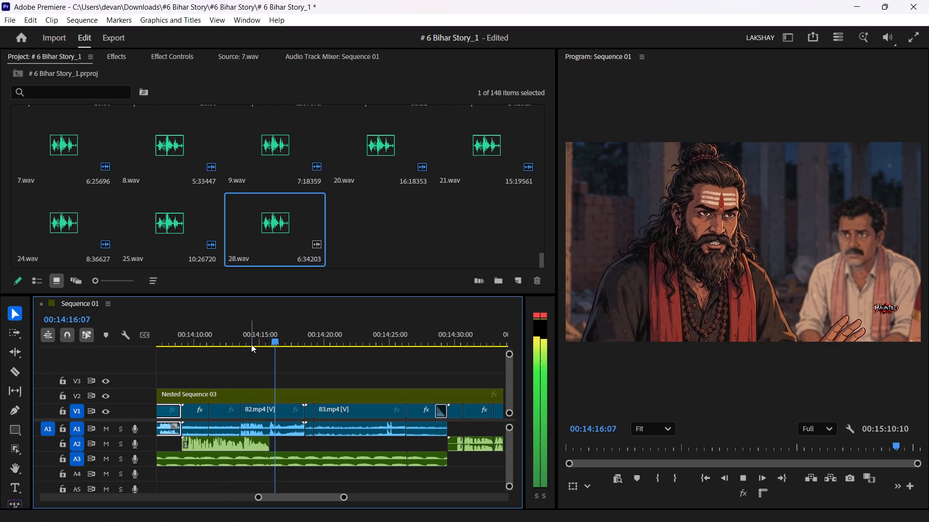
left_click_drag(251, 332, 240, 335)
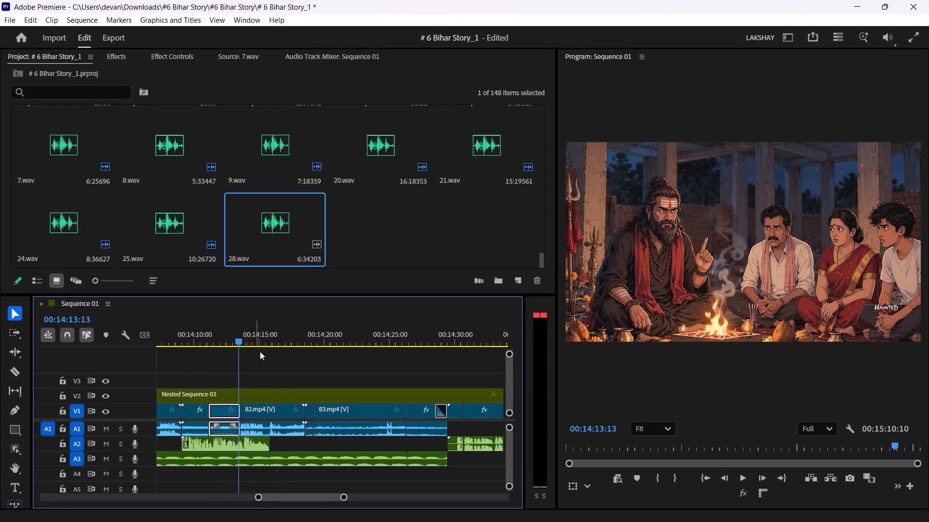
key("space")
key("space")
left_click(231, 329)
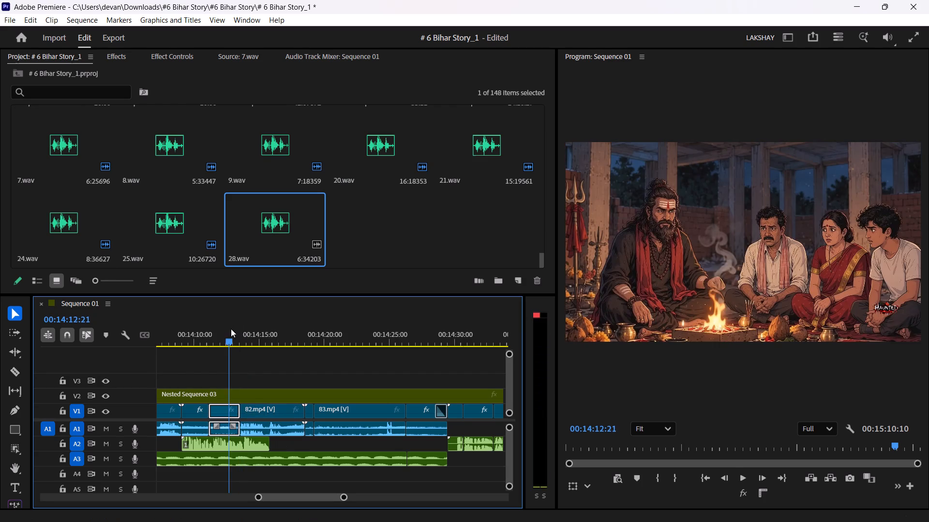
key("space")
key("space")
key("space")
key("space")
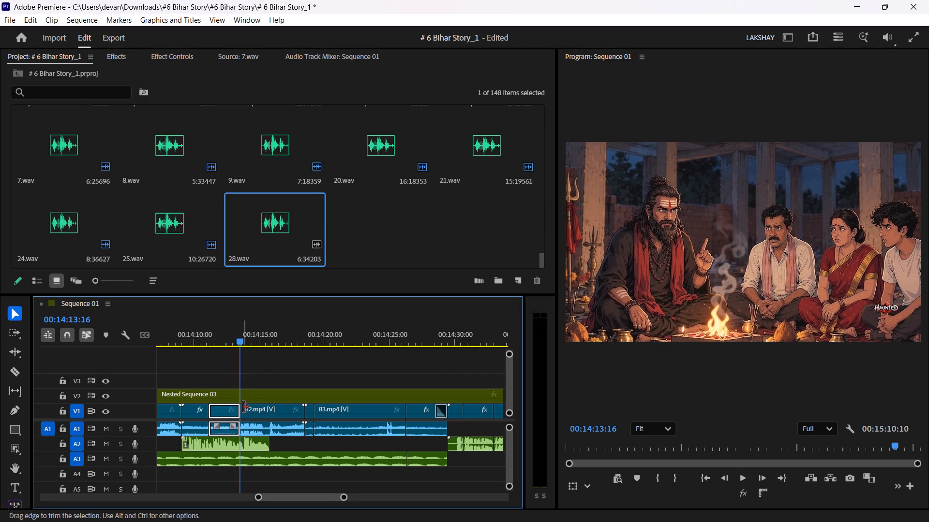
left_click_drag(343, 497, 314, 494)
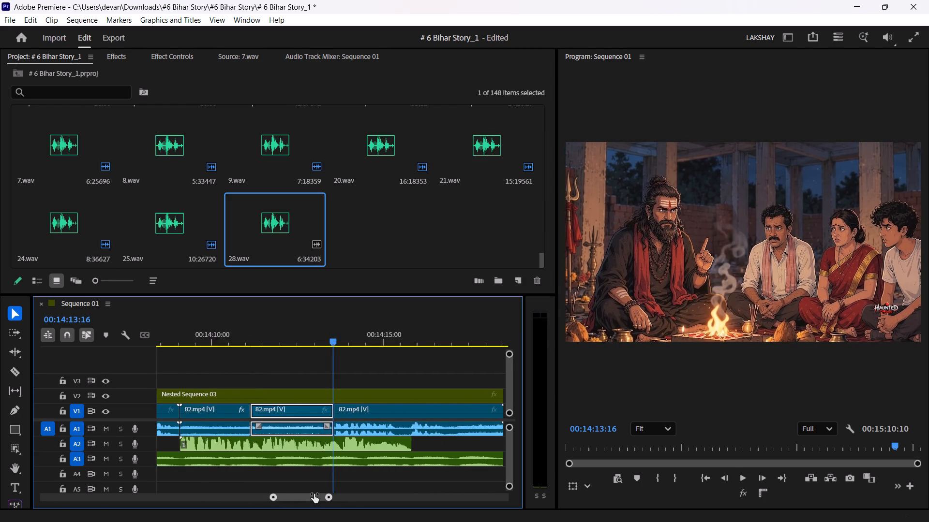
left_click_drag(314, 494, 325, 494)
left_click_drag(242, 317, 220, 323)
left_click(220, 325)
key("space")
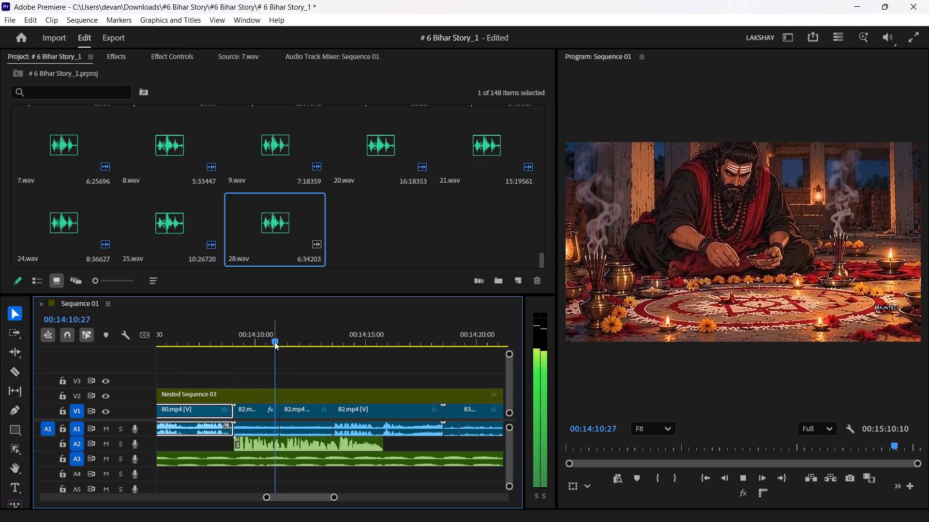
key("space")
left_click_drag(286, 342, 285, 342)
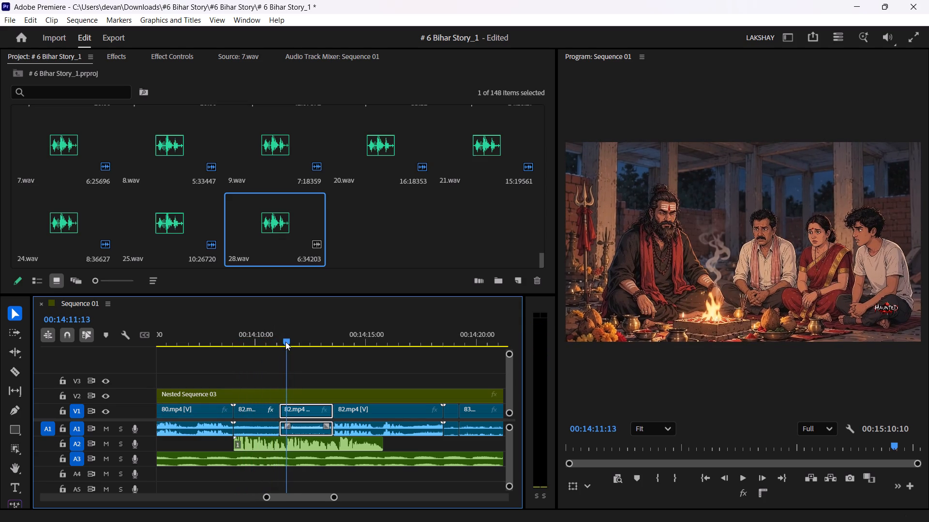
left_click_drag(285, 342, 285, 337)
key("space")
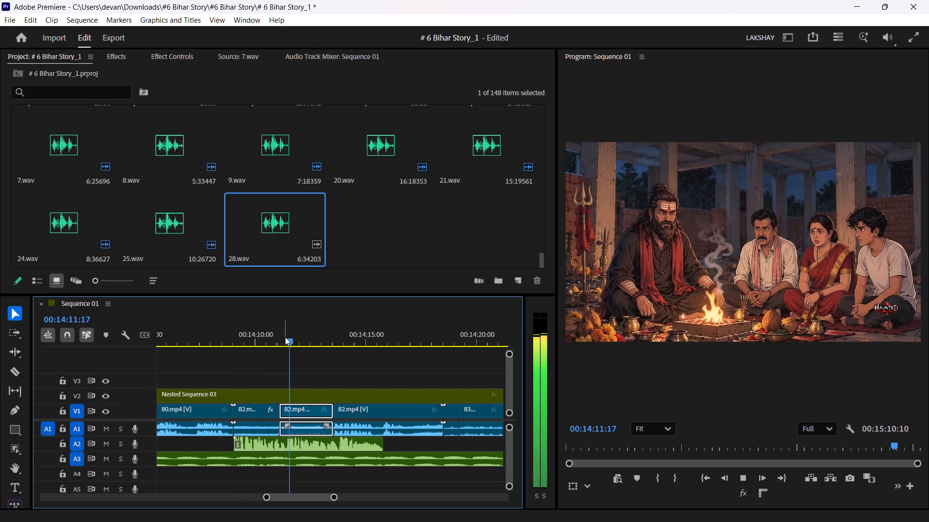
key("space")
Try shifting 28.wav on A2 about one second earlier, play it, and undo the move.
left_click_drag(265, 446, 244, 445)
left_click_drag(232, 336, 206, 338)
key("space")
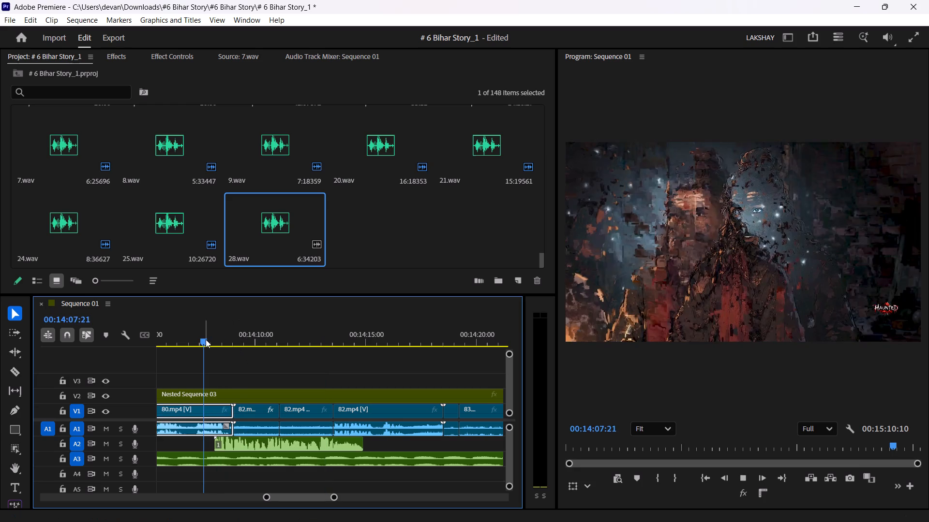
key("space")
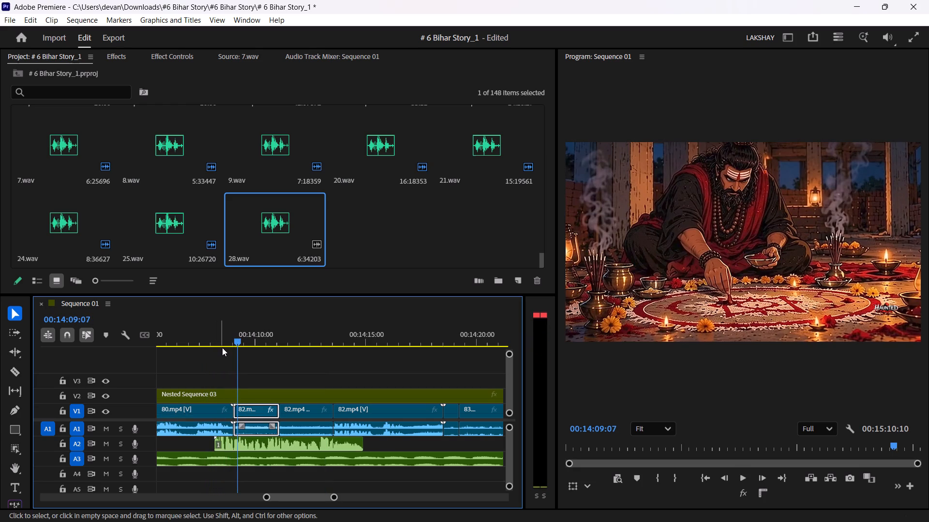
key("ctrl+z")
Play 28.wav to its cut point, split it on A2 at 00:14:13:21, and delete the remainder.
key("space")
key("space")
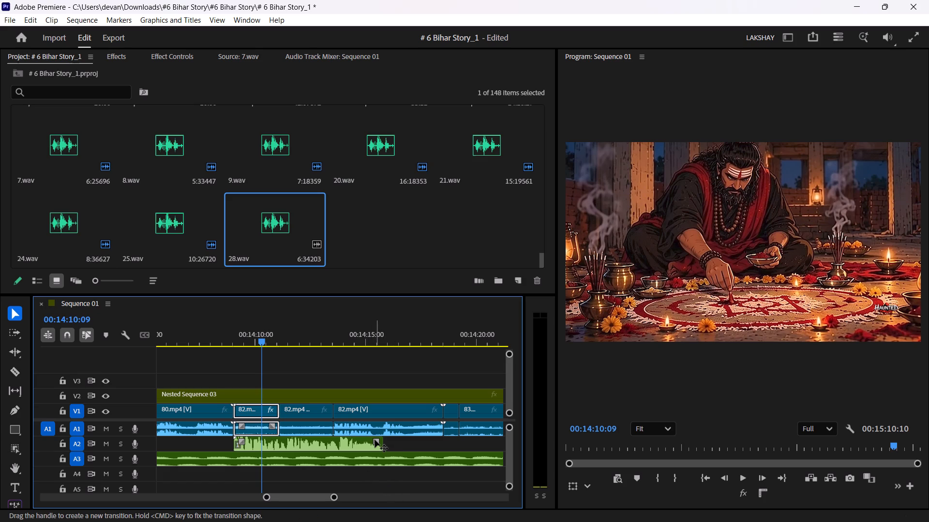
key("space")
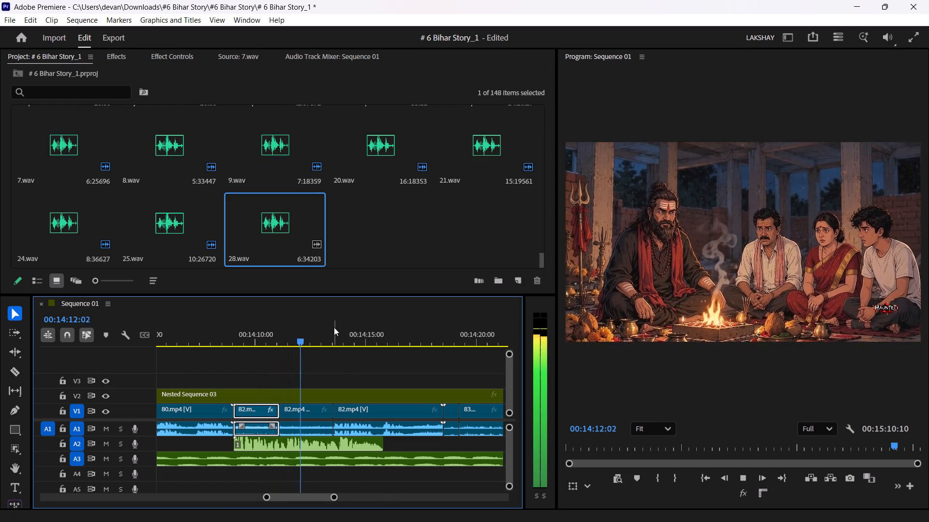
key("space")
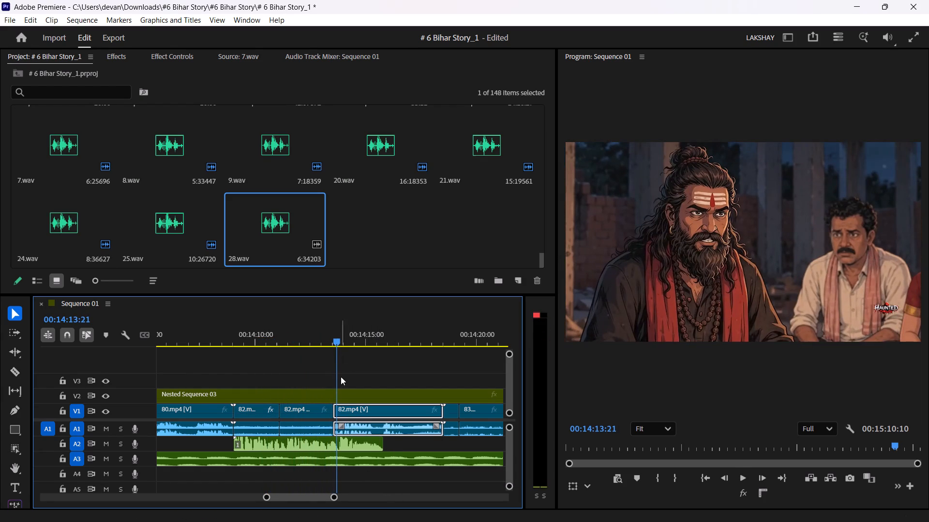
left_click(357, 442)
key("c")
left_click(357, 442)
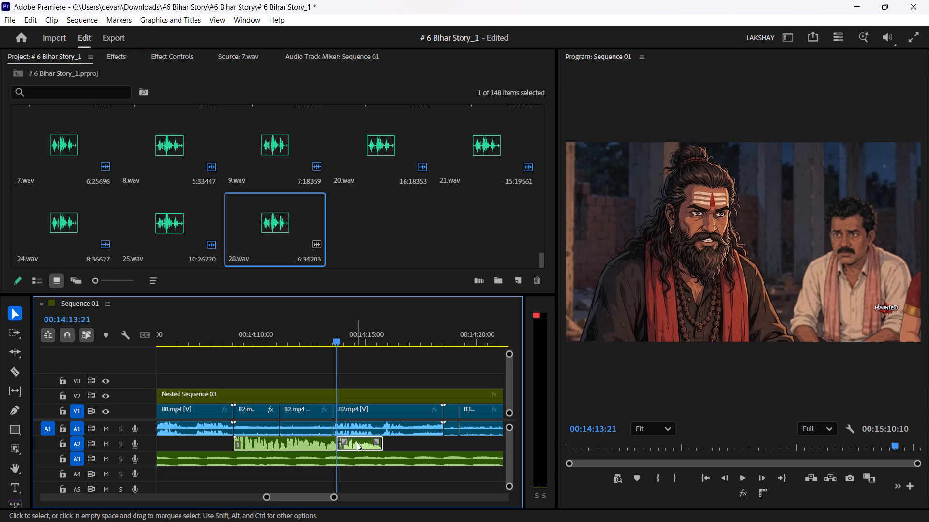
key("Delete")
Play the sequence from about 00:14:13 through to the presenter shot at about 00:14:30 to check the audio.
left_click(315, 332)
key("space")
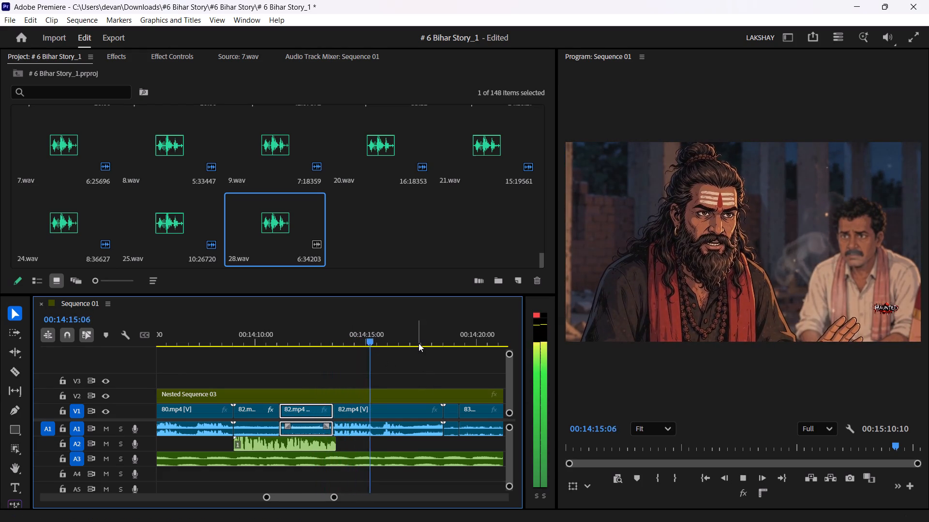
left_click_drag(420, 336, 430, 334)
key("space")
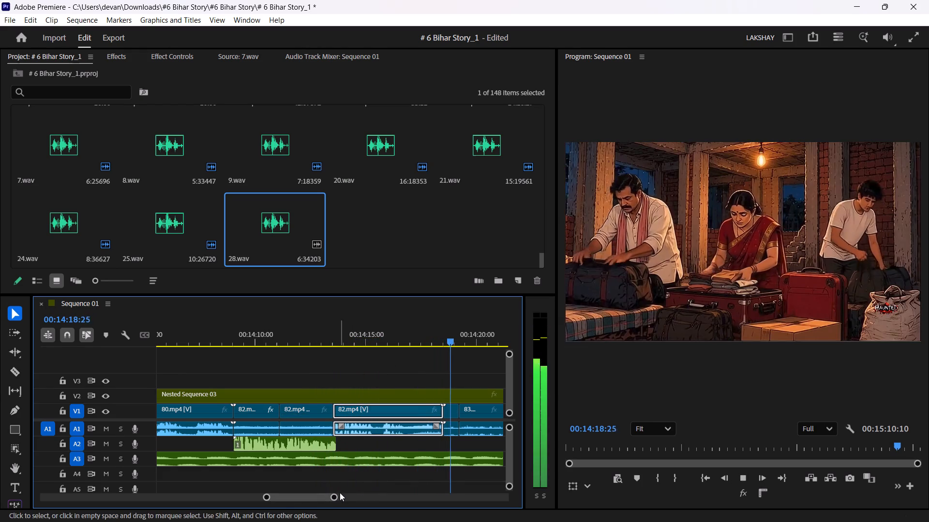
left_click_drag(334, 495, 376, 494)
left_click(387, 325)
key("space")
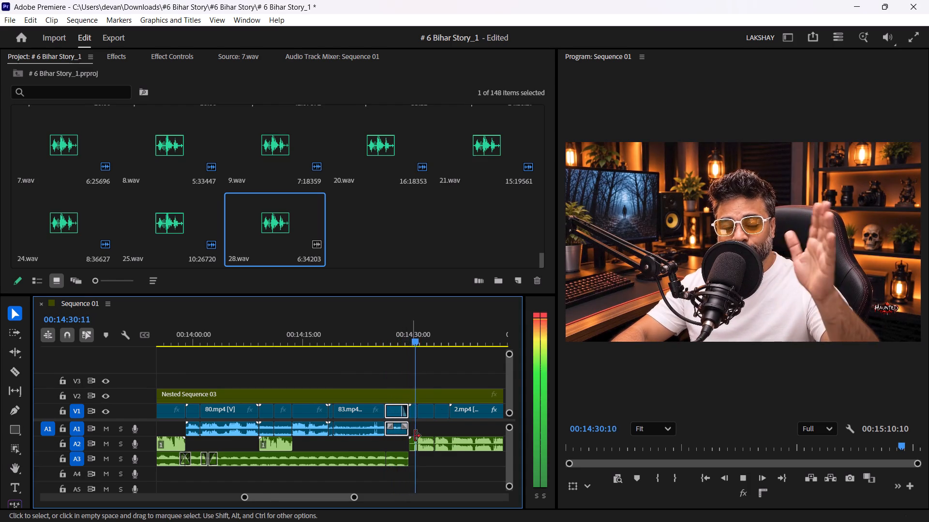
Save the project.
left_click_drag(427, 336, 369, 356)
key("ctrl+s")
Create a fade of about 6 seconds on the A3 background audio near 00:14:20.
left_click_drag(372, 494, 548, 483)
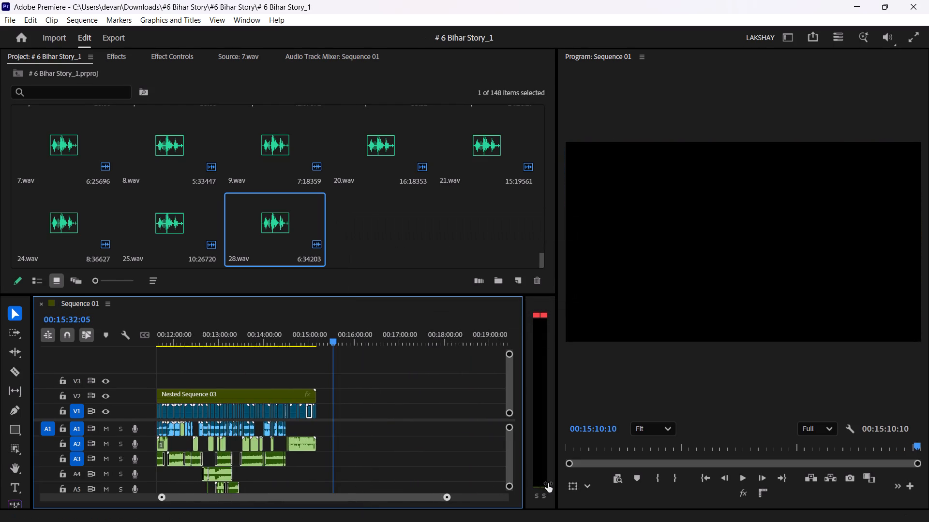
left_click_drag(548, 483, 469, 484)
left_click_drag(217, 455, 214, 455)
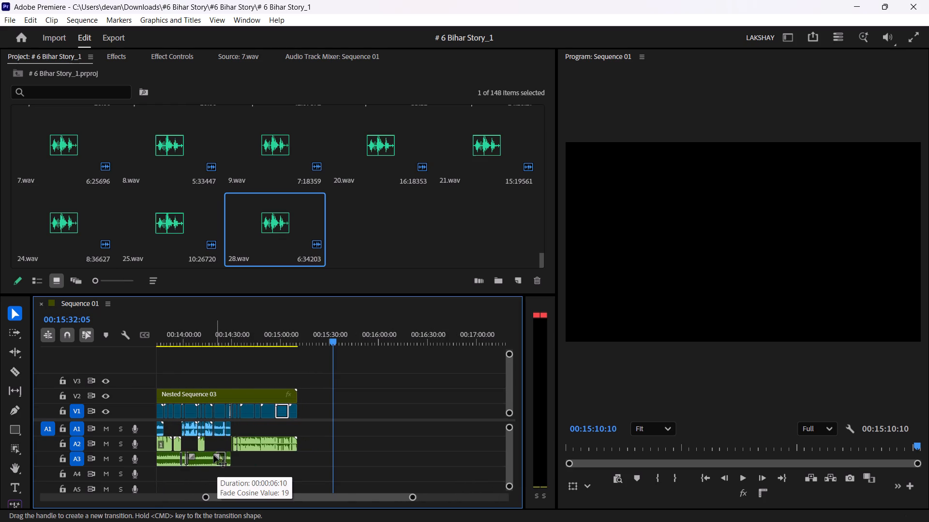
left_click_drag(214, 455, 213, 456)
left_click_drag(237, 327, 223, 331)
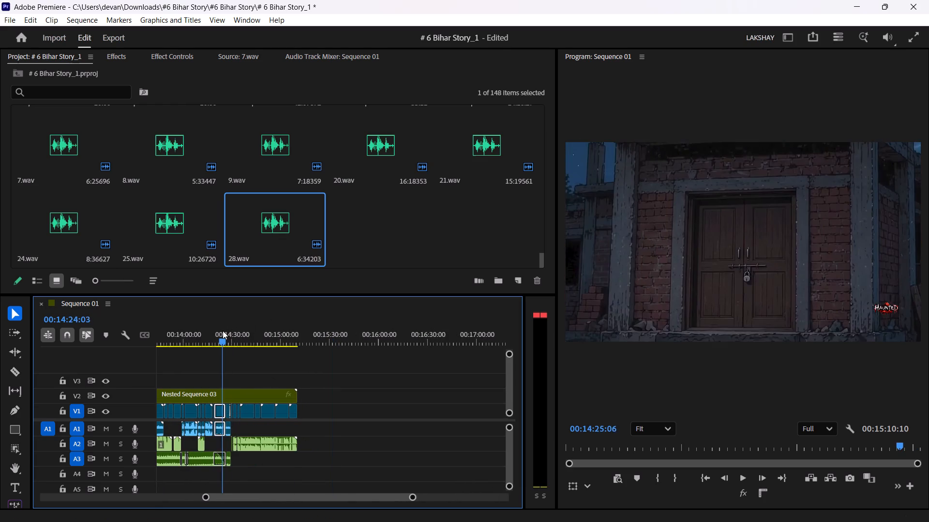
Return the playhead to the start of the sequence and save the project.
left_click_drag(223, 331, 95, 388)
left_click(234, 370)
key("ctrl+s")
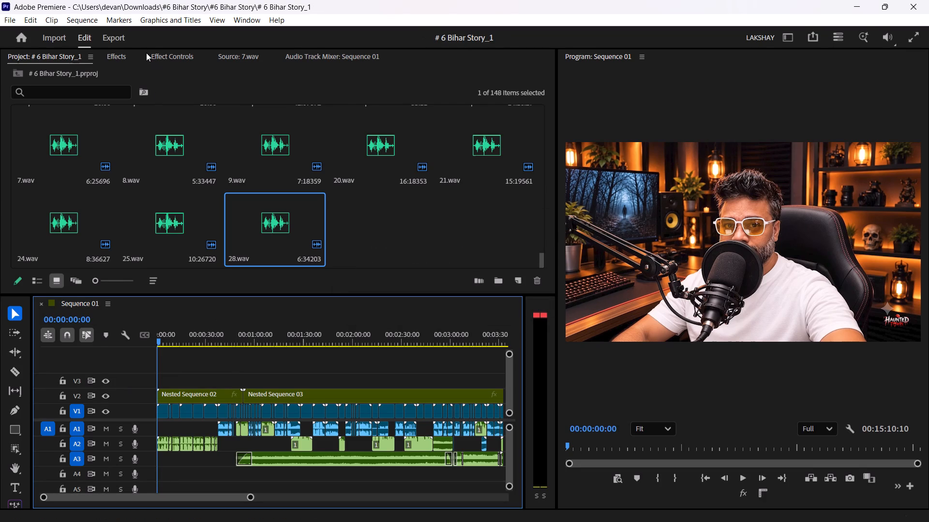
left_click(263, 377)
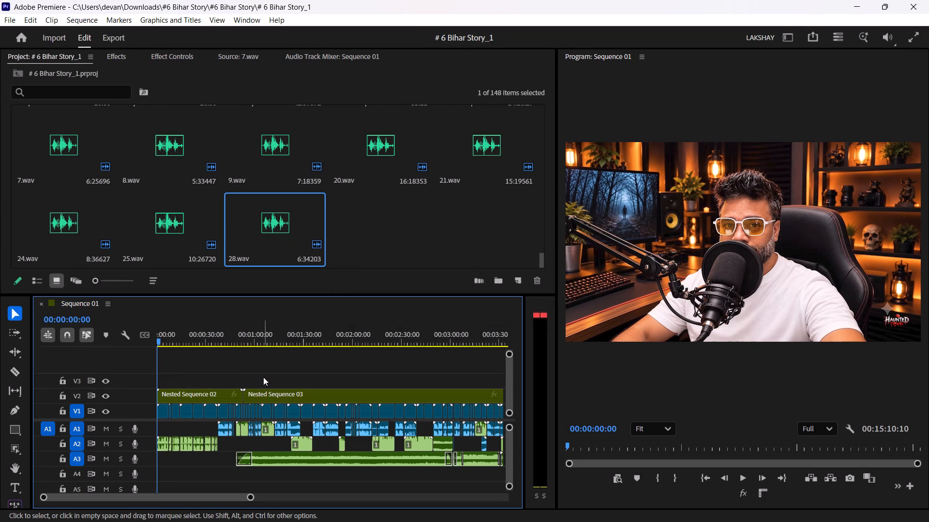
key("ctrl+s")
Set the sequence's export destination to the horror folder on D: with the file name story 5.
left_click(121, 36)
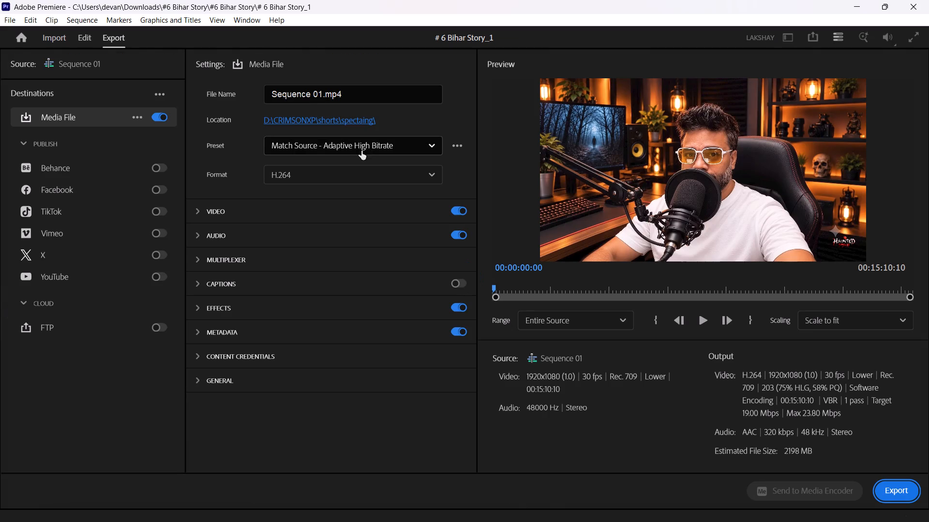
left_click(358, 119)
left_click_drag(95, 185, 95, 192)
left_click(64, 127)
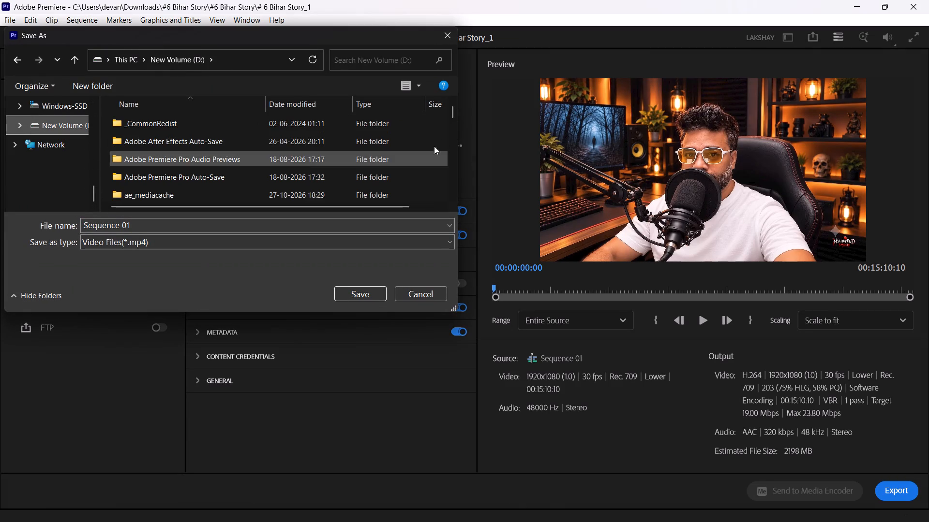
left_click_drag(457, 115, 440, 134)
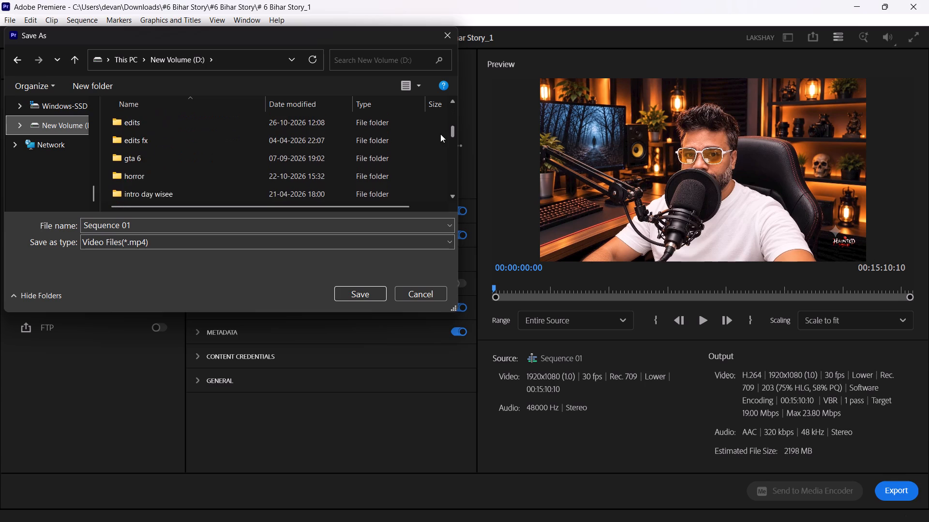
left_click_drag(440, 134, 438, 136)
double_click(225, 159)
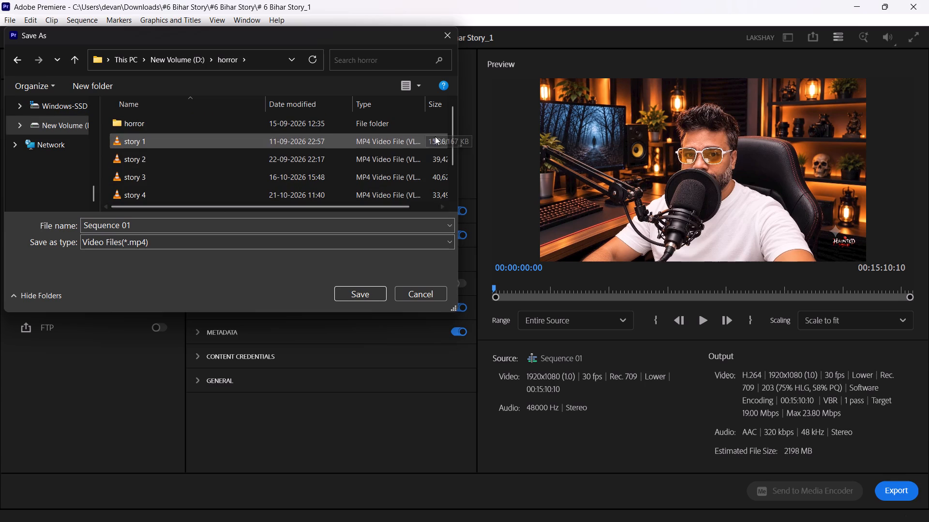
left_click_drag(449, 144, 439, 182)
left_click(188, 220)
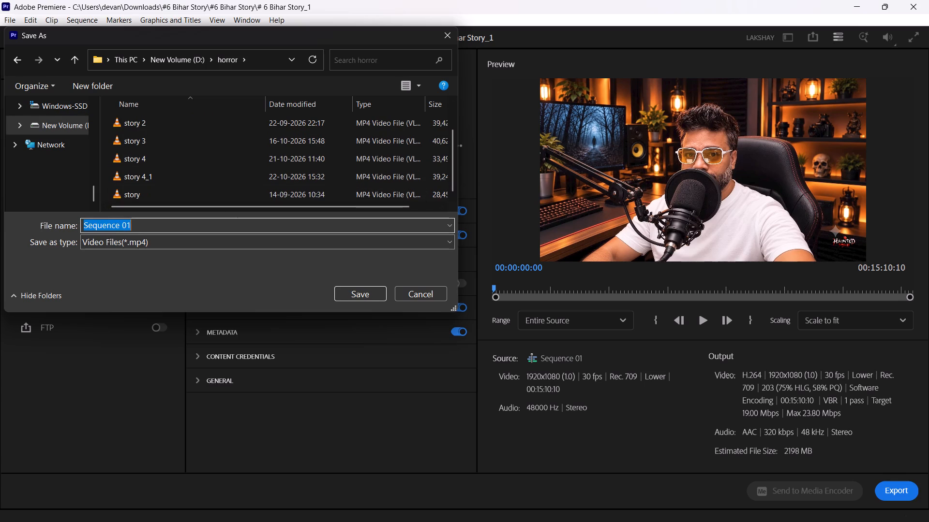
type("story")
key("space")
key("5")
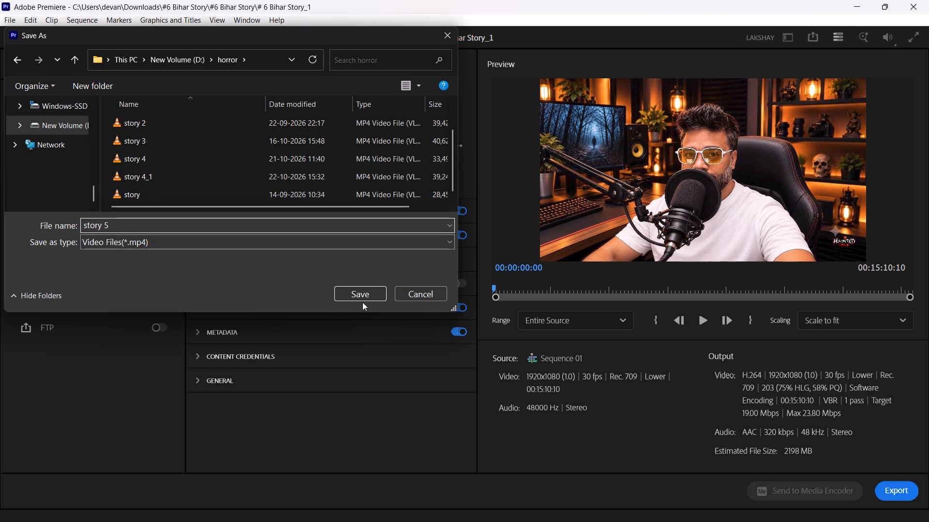
double_click(362, 302)
left_click(366, 290)
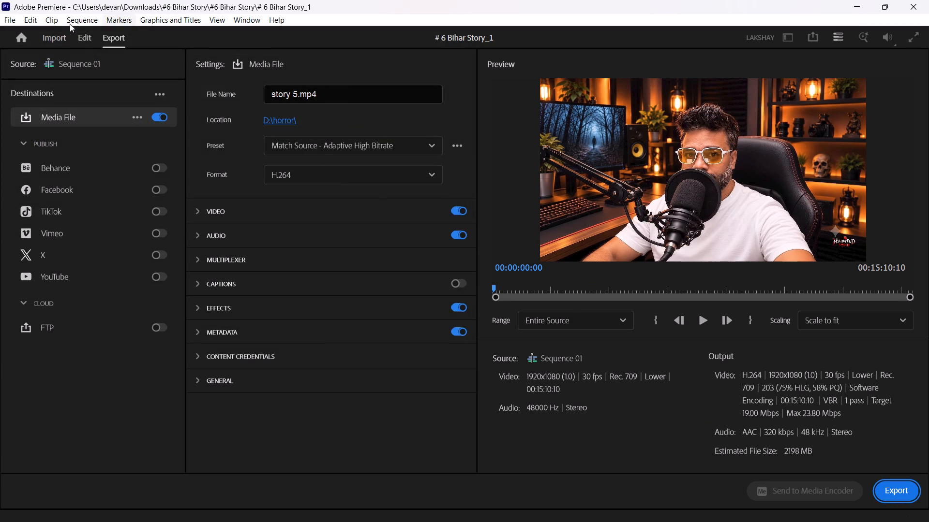
Leave the export settings, return to editing Sequence 01, and save the project.
left_click(77, 41)
left_click(84, 39)
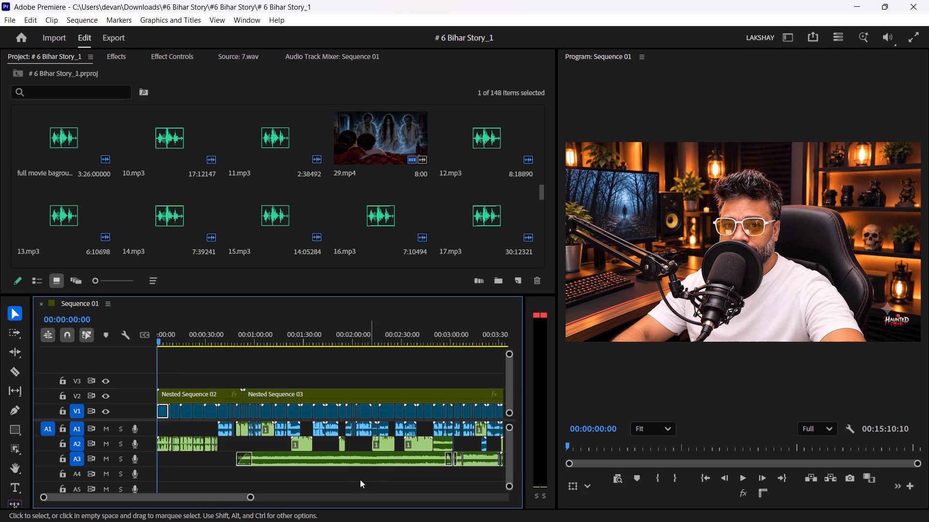
left_click(352, 480)
left_click(265, 355, "ctrl")
key("ctrl+s")
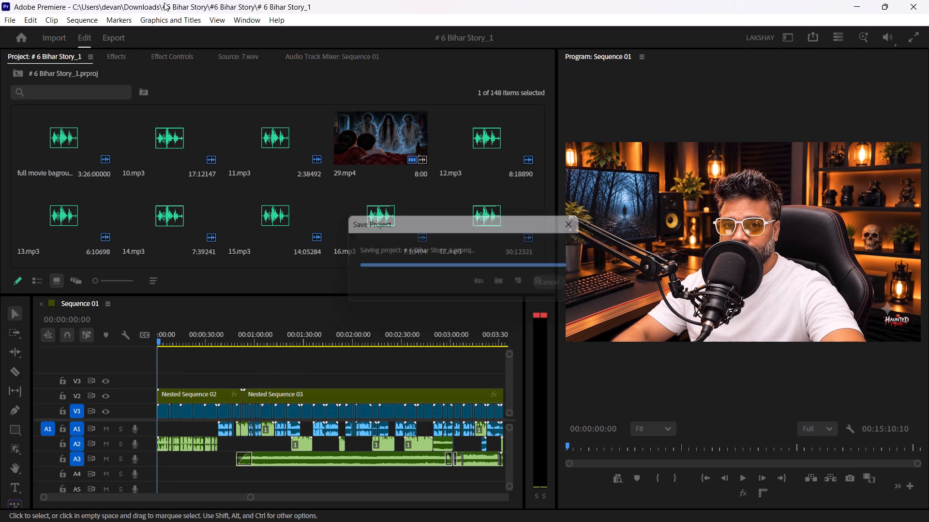
Set the sequence's Color Setup to Direct HLG (HDR) and allow all its previews to be deleted.
left_click(75, 18)
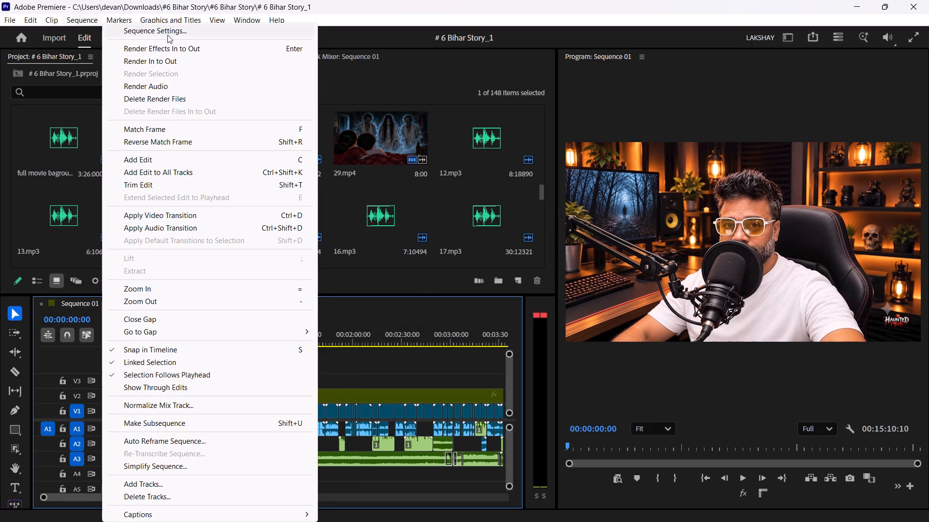
left_click(167, 35)
left_click(350, 53)
left_click(404, 73)
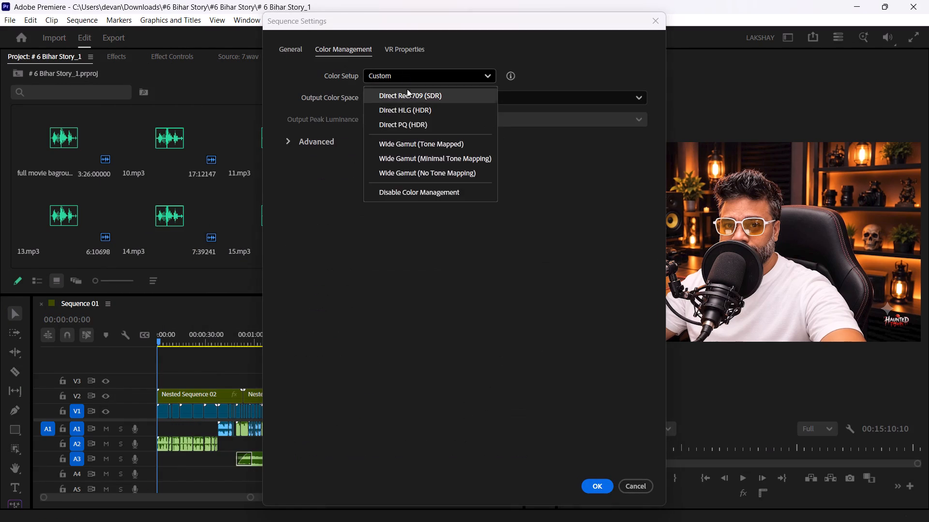
left_click(405, 103)
left_click(593, 484)
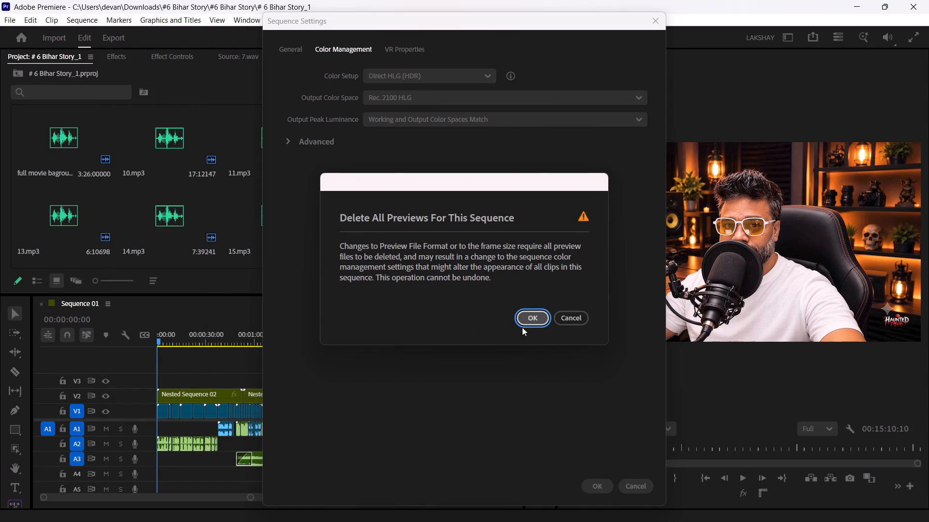
left_click(537, 322)
Play the sequence opening and scrub to about 00:01:19 and back to the start to check the picture.
key("space")
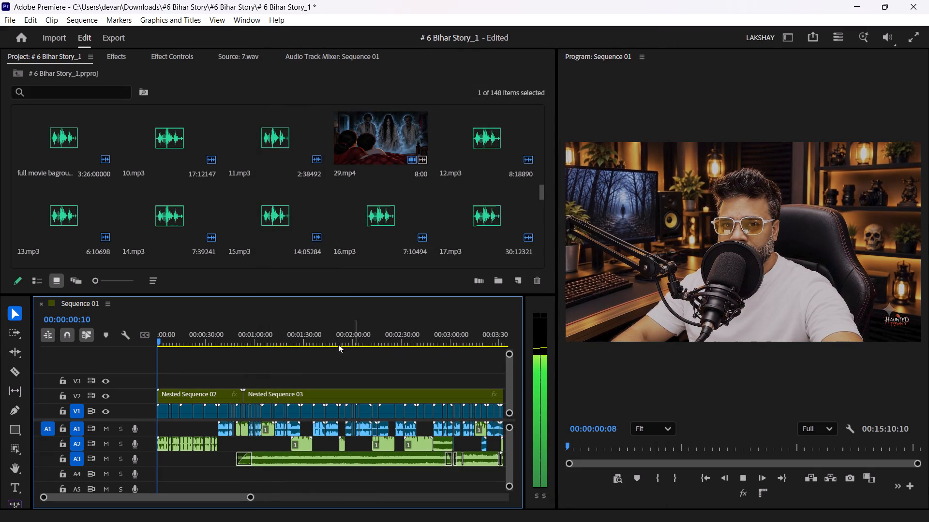
left_click_drag(197, 332, 290, 330)
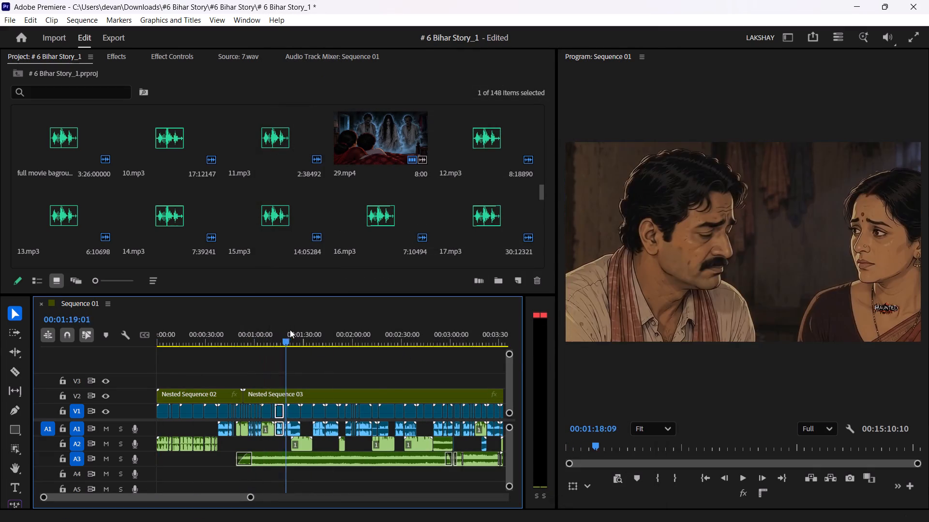
left_click_drag(290, 330, 0, 347)
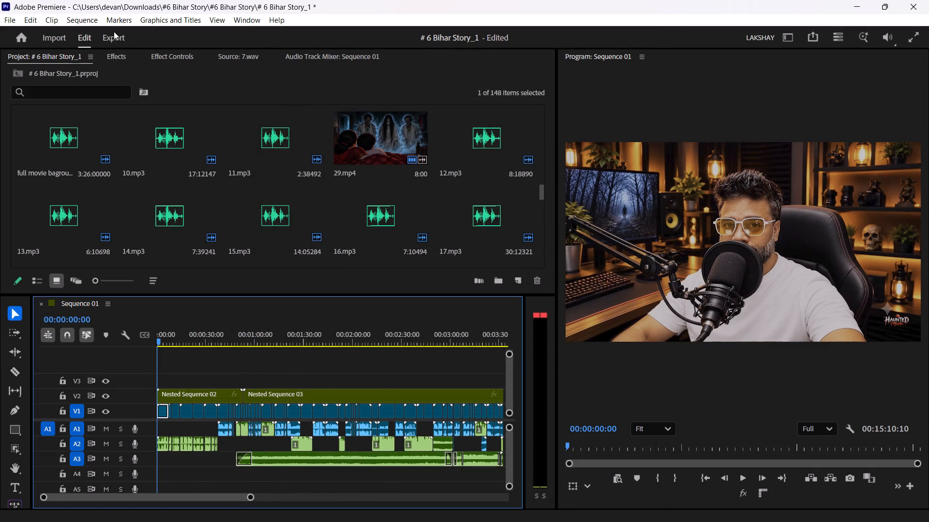
Reopen the export settings for the sequence and name the output file story 5.
left_click(114, 31)
left_click_drag(365, 98, 229, 95)
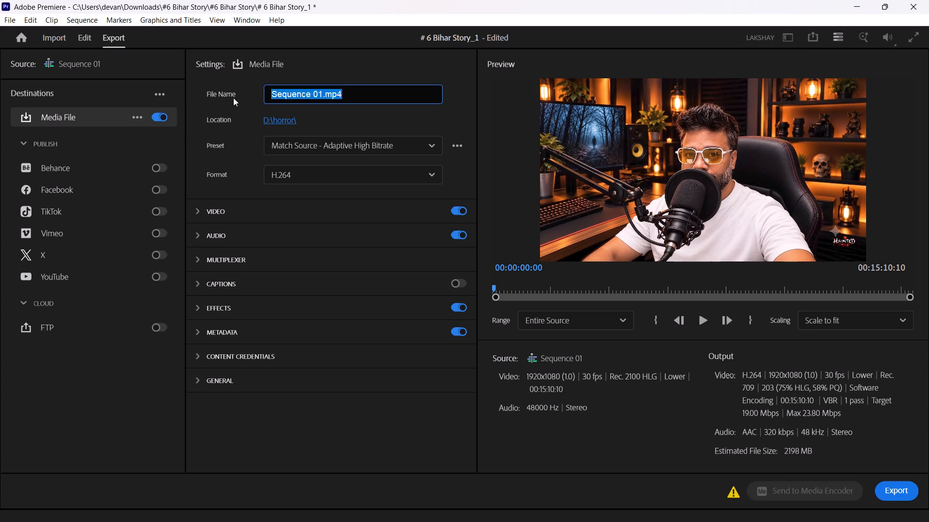
type("comeplete")
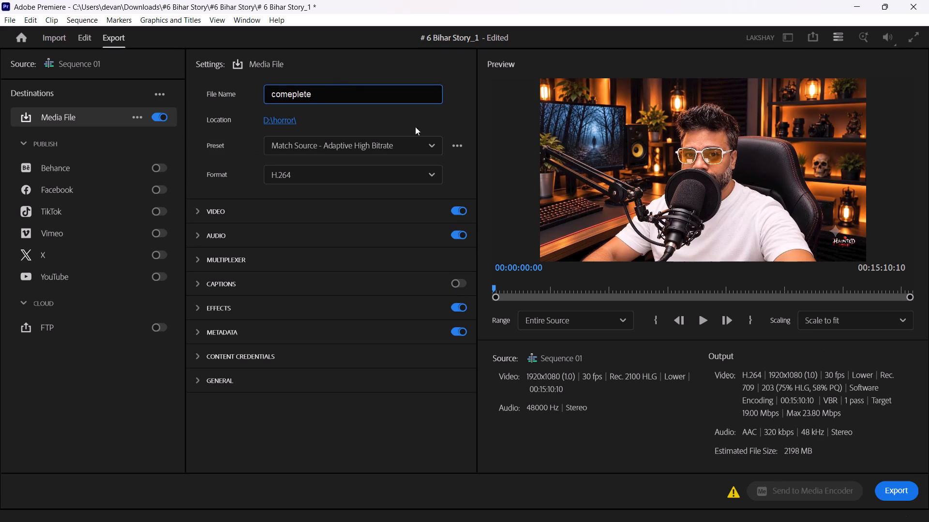
key("ctrl+a")
type("story 5")
left_click(402, 123)
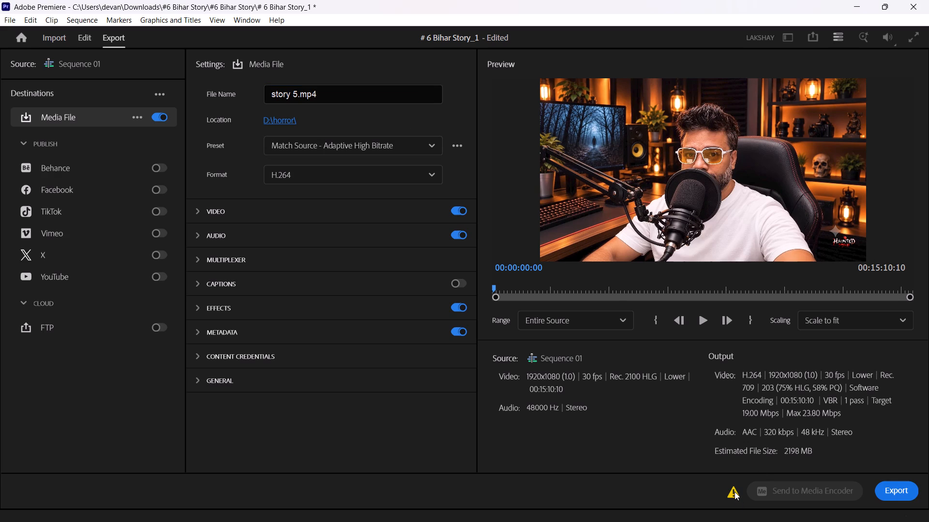
Expand the full video export settings and enable Render at Maximum Depth.
left_click(203, 210)
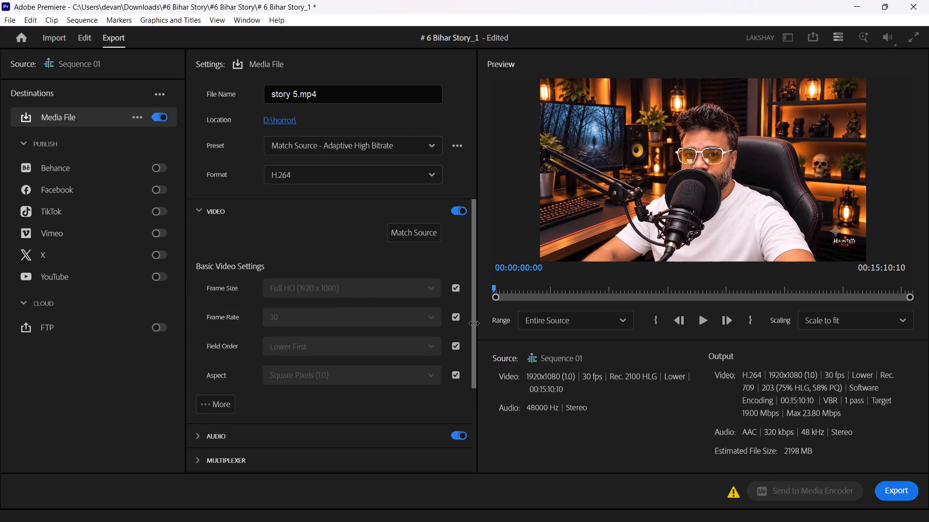
left_click_drag(474, 323, 459, 367)
left_click(202, 352)
left_click(206, 351)
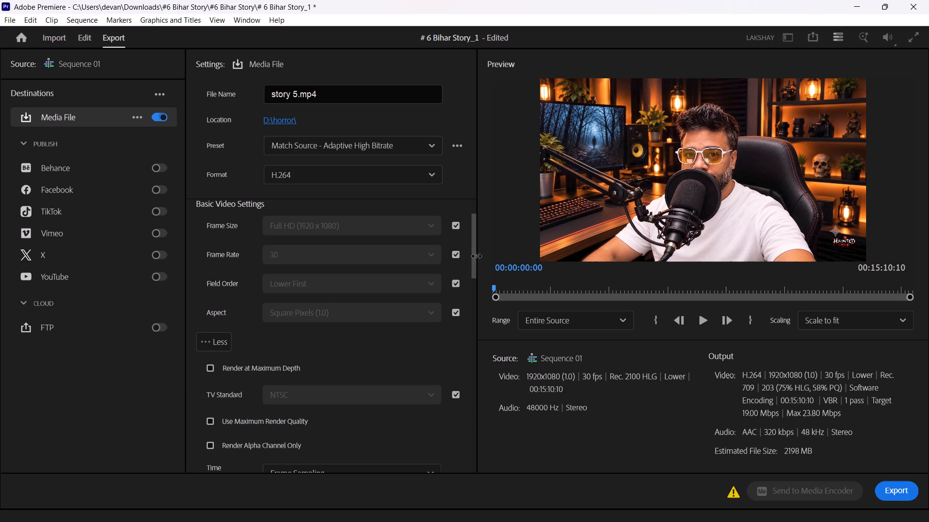
left_click_drag(477, 256, 474, 269)
left_click_drag(473, 264, 473, 298)
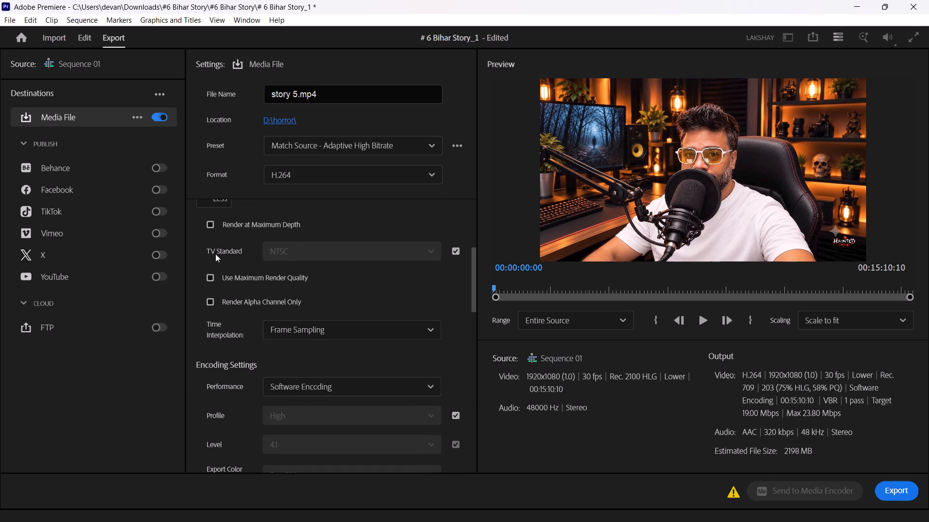
left_click(210, 227)
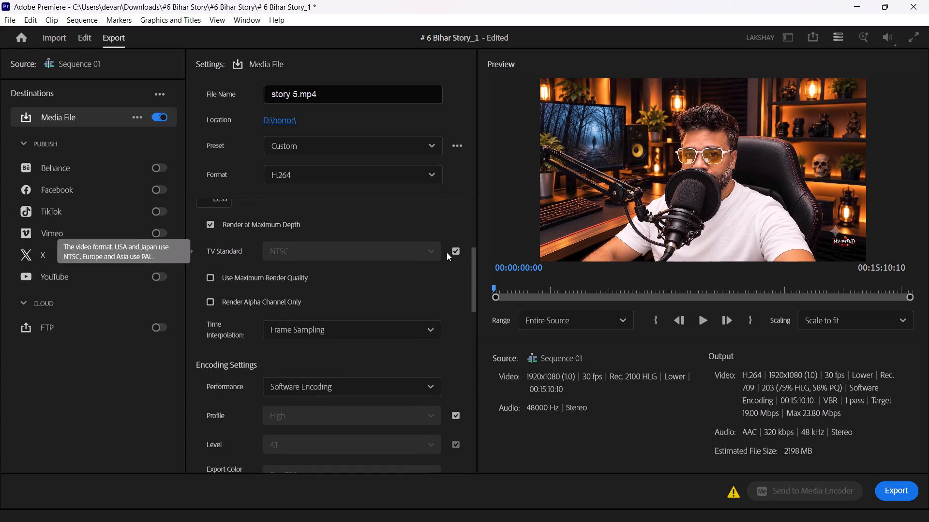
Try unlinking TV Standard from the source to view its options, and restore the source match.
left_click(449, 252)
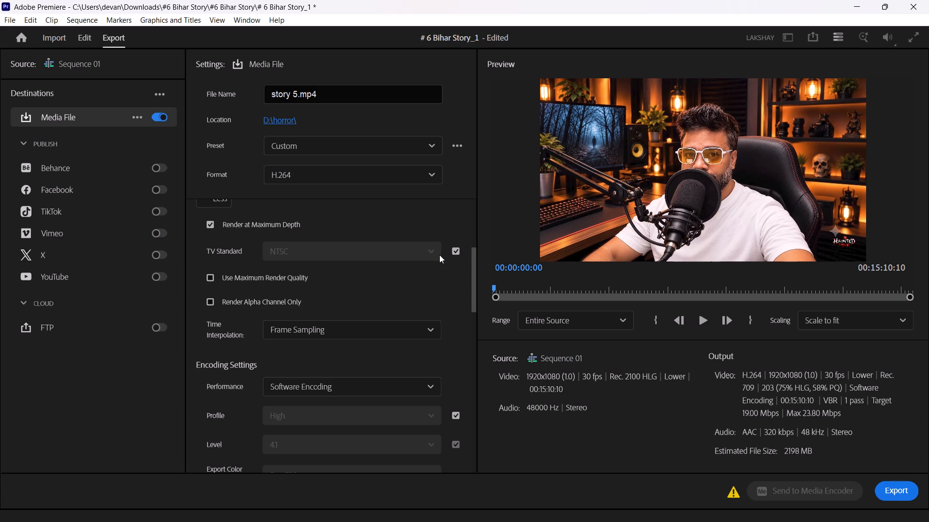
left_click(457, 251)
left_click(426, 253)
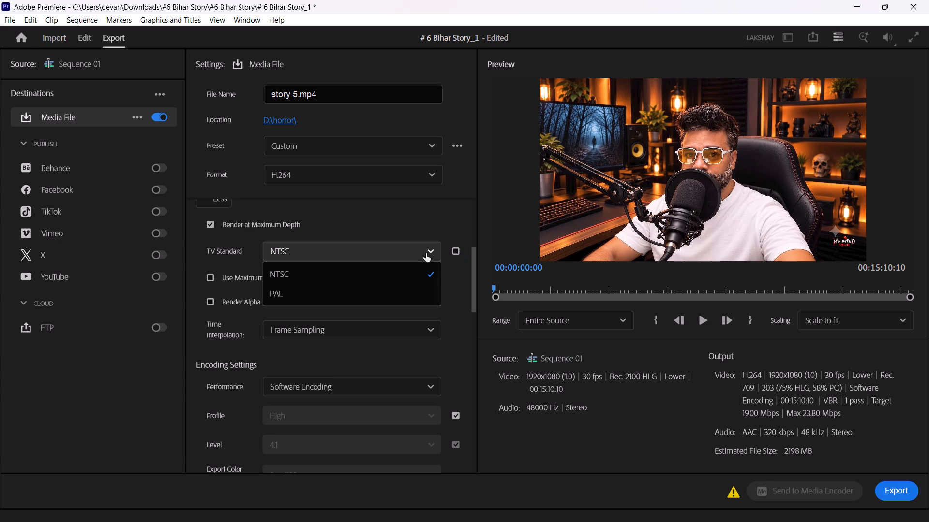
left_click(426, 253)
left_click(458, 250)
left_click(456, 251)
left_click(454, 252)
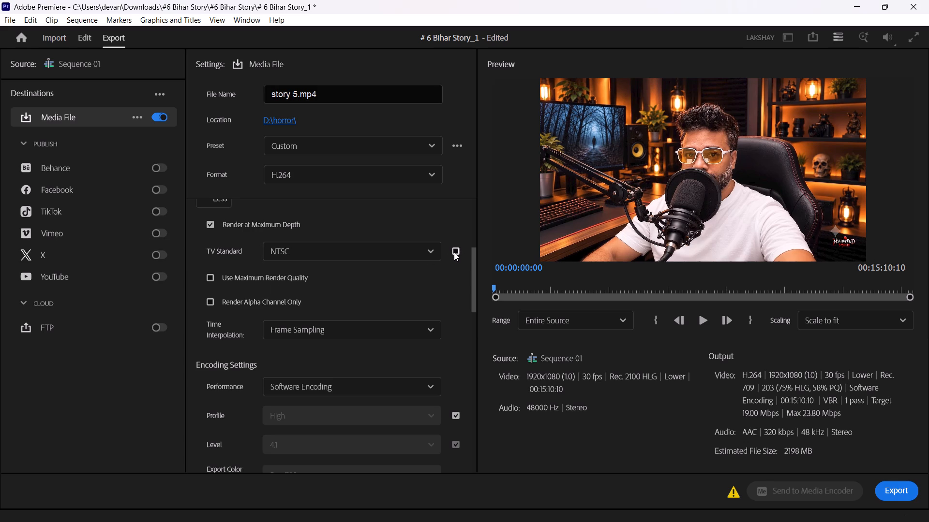
Enable Use Maximum Render Quality and look at the Time Interpolation choices.
left_click(211, 276)
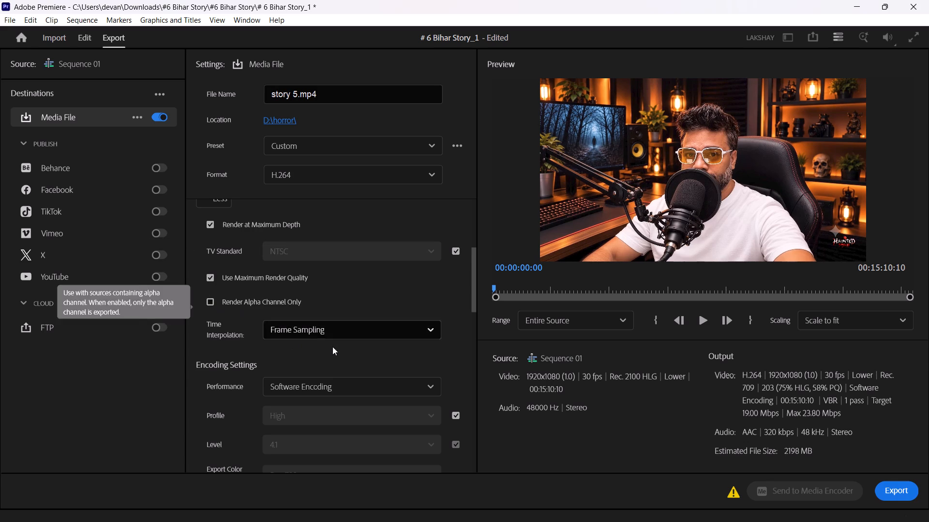
left_click(339, 327)
left_click(339, 327)
Check the Performance options in the encoding settings, unlink Profile from the source, and set it to High10.
left_click_drag(470, 304, 472, 321)
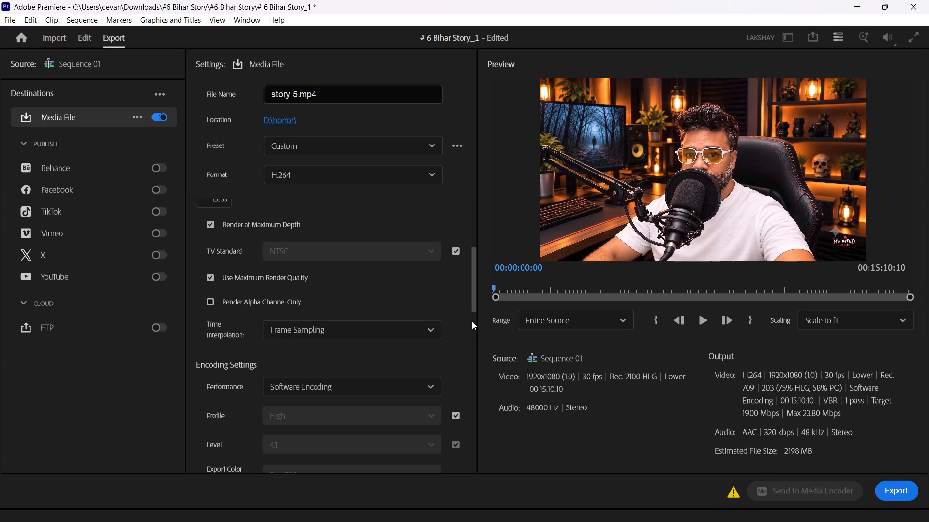
left_click_drag(472, 321, 472, 330)
left_click_drag(472, 305, 471, 325)
left_click(409, 307)
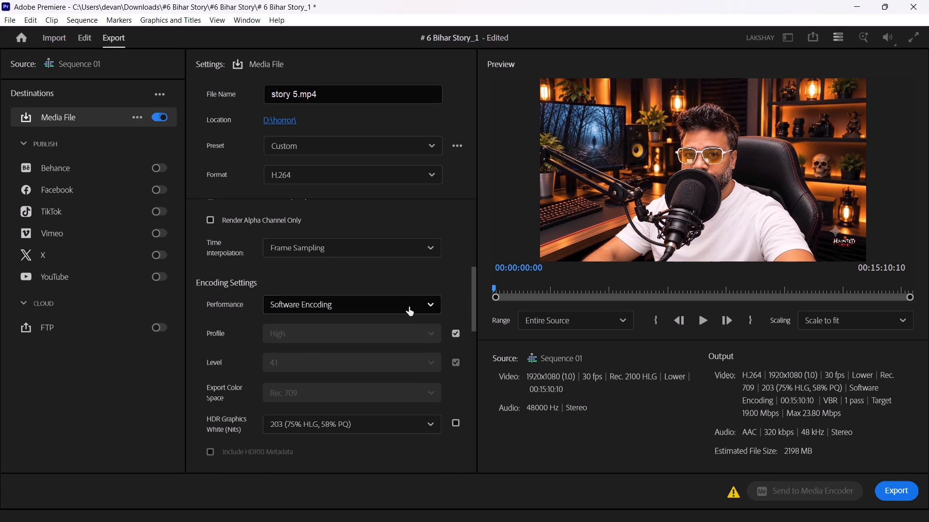
left_click(408, 307)
left_click(453, 331)
left_click(413, 335)
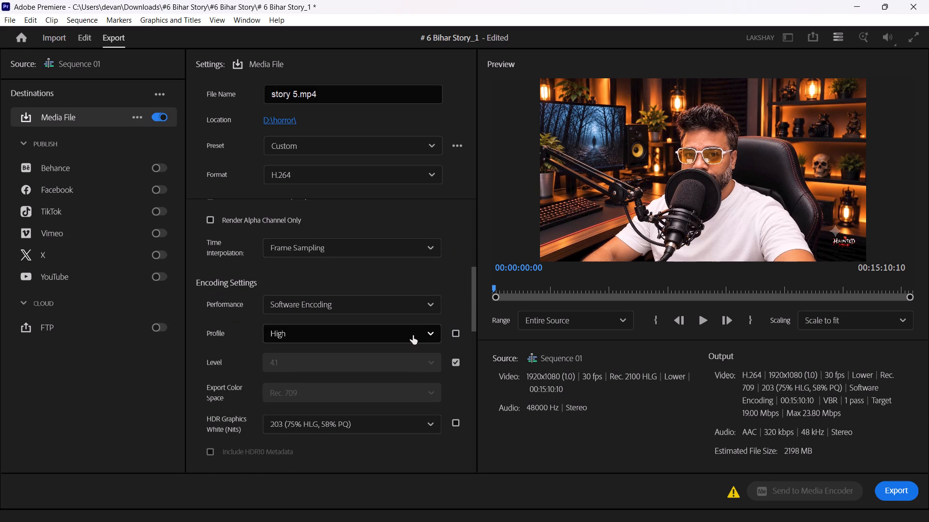
left_click(353, 414)
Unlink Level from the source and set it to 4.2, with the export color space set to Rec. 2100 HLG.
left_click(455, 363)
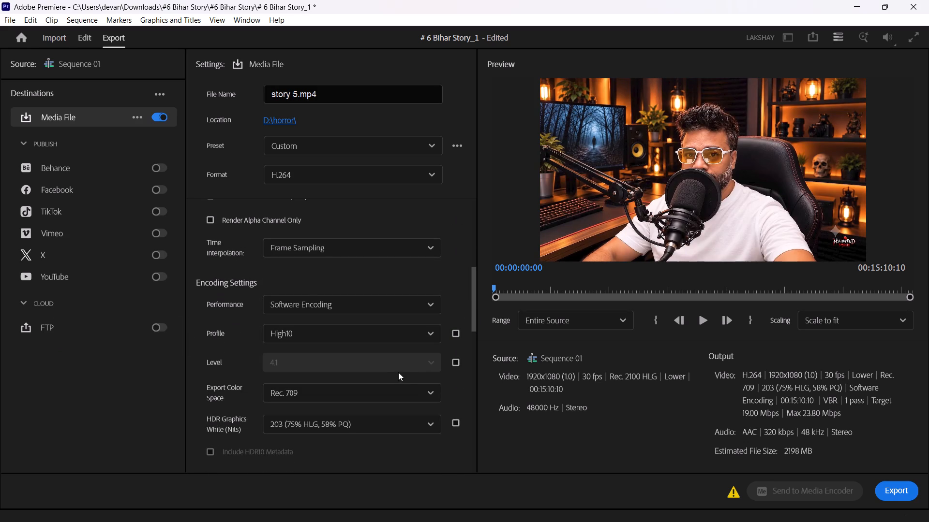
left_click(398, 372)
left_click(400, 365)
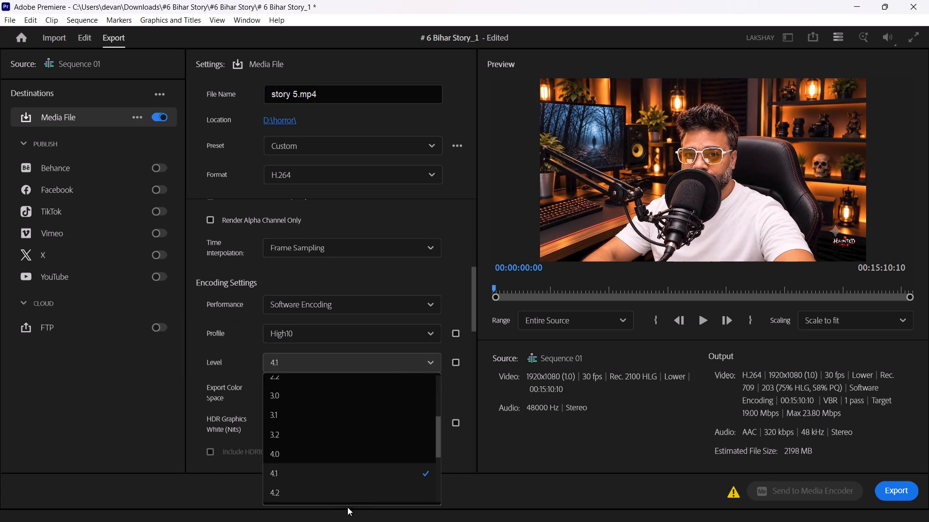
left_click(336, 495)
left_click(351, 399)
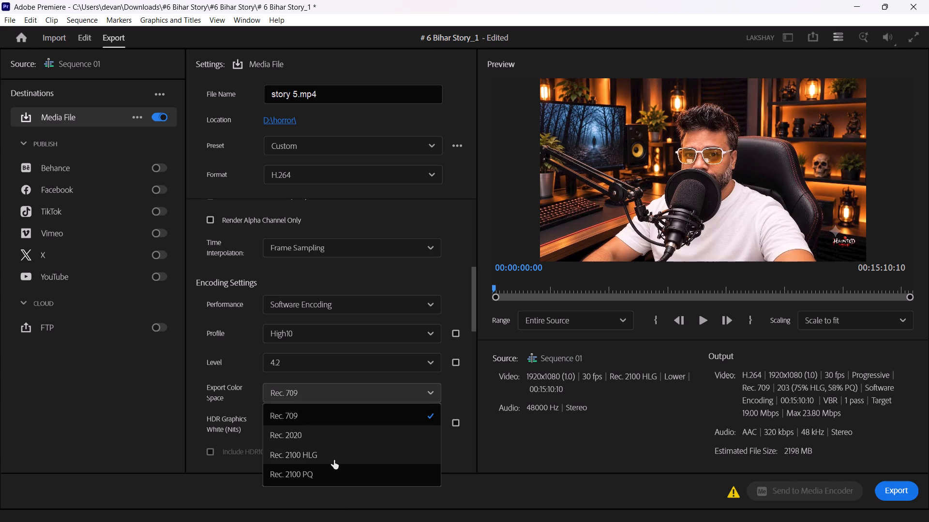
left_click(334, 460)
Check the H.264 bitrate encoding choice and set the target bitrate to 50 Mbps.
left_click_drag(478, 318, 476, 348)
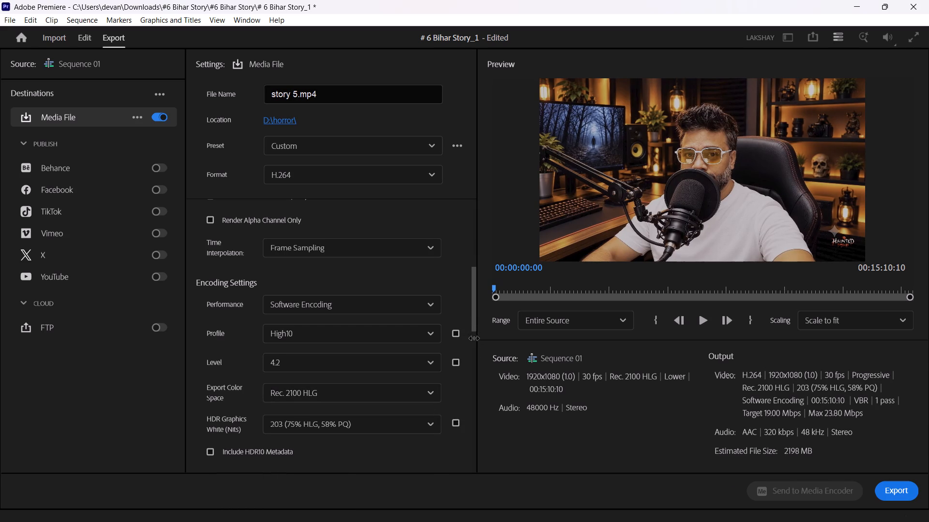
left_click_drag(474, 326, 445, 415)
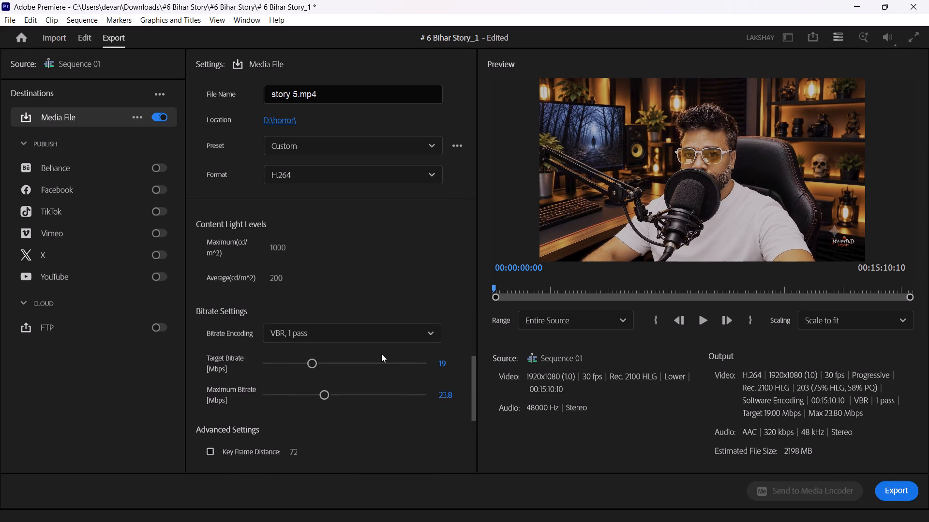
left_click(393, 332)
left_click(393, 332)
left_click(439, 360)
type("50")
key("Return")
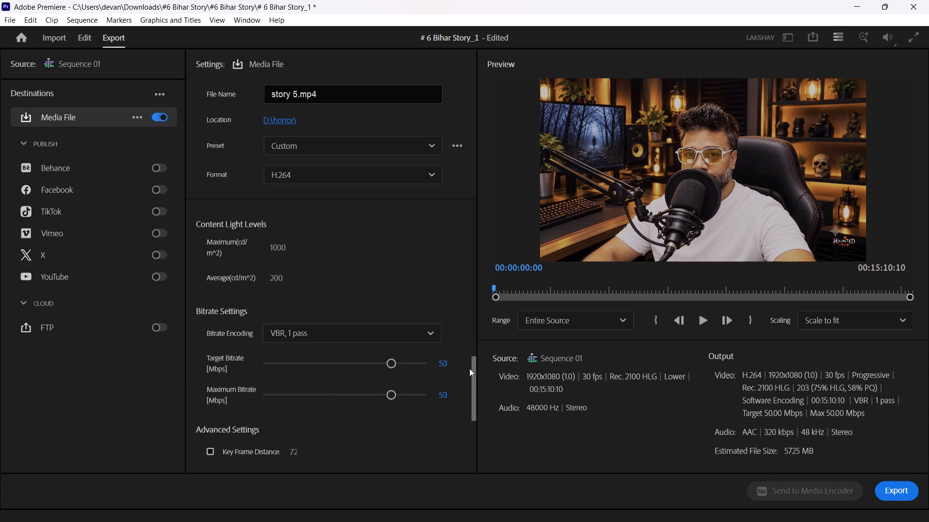
Change the export format to HEVC (H.265).
left_click_drag(473, 374, 459, 453)
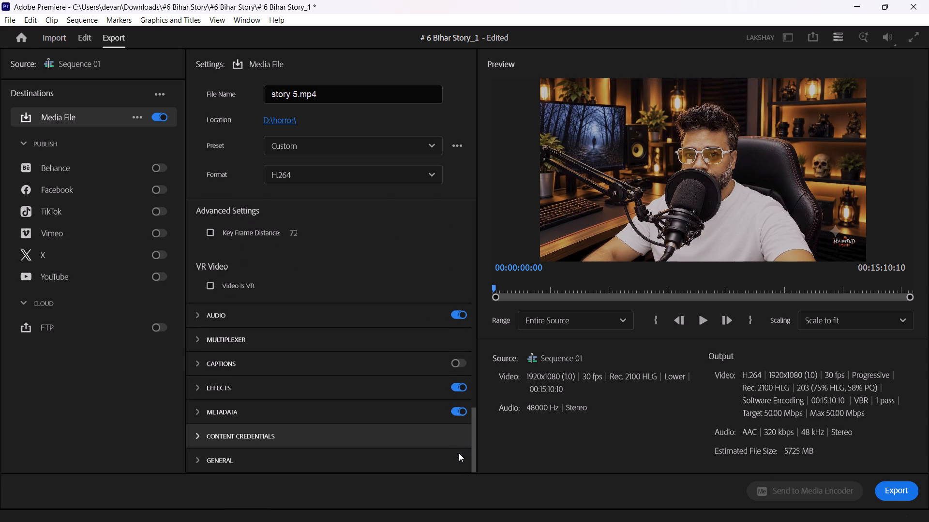
left_click_drag(459, 453, 437, 383)
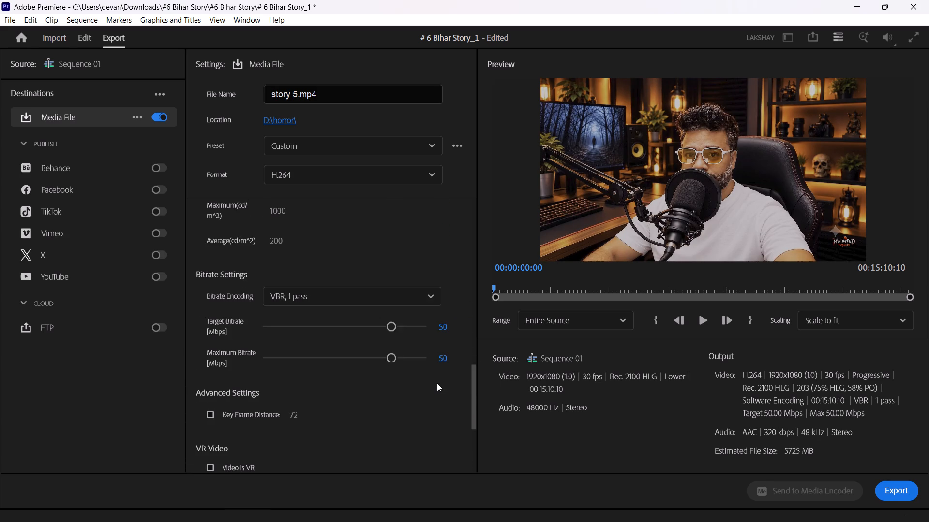
left_click_drag(437, 383, 435, 150)
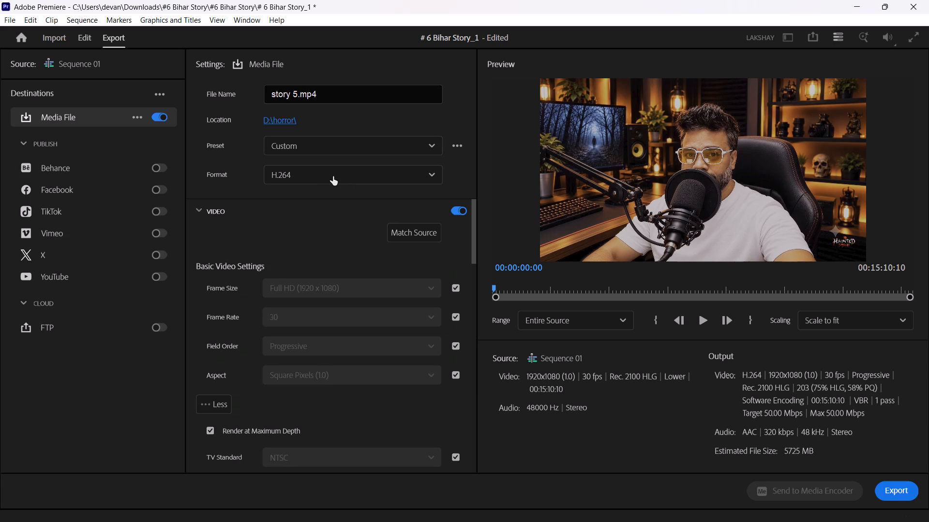
left_click(333, 176)
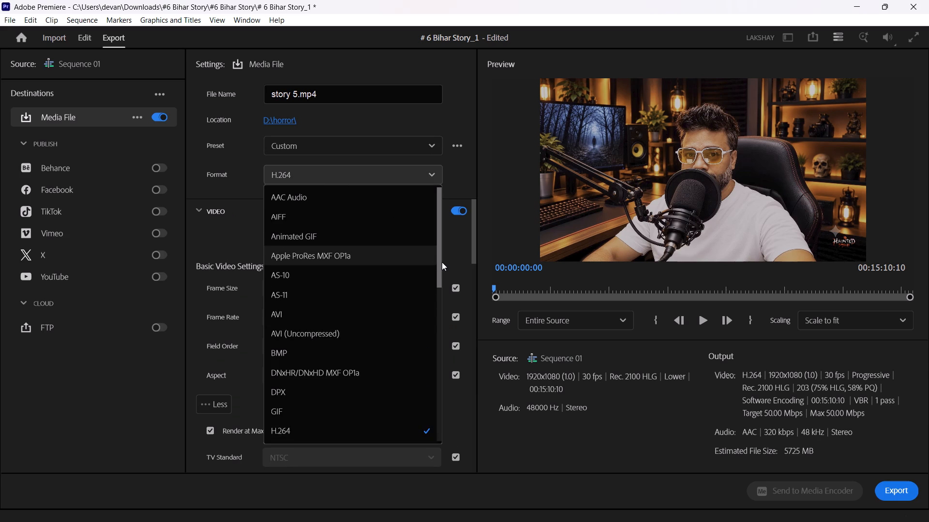
left_click_drag(440, 265, 435, 302)
left_click(326, 376)
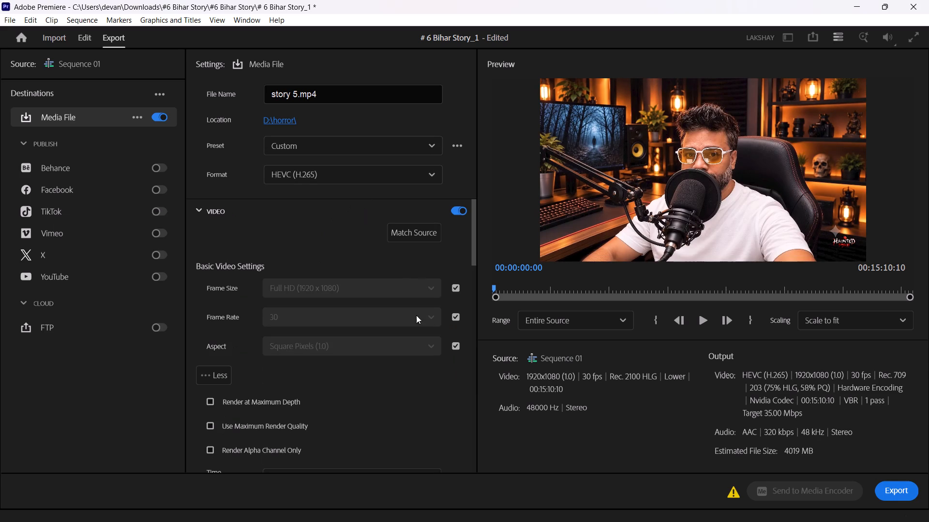
Enable Render at Maximum Depth and Use Maximum Render Quality for the HEVC export.
left_click_drag(474, 260, 466, 302)
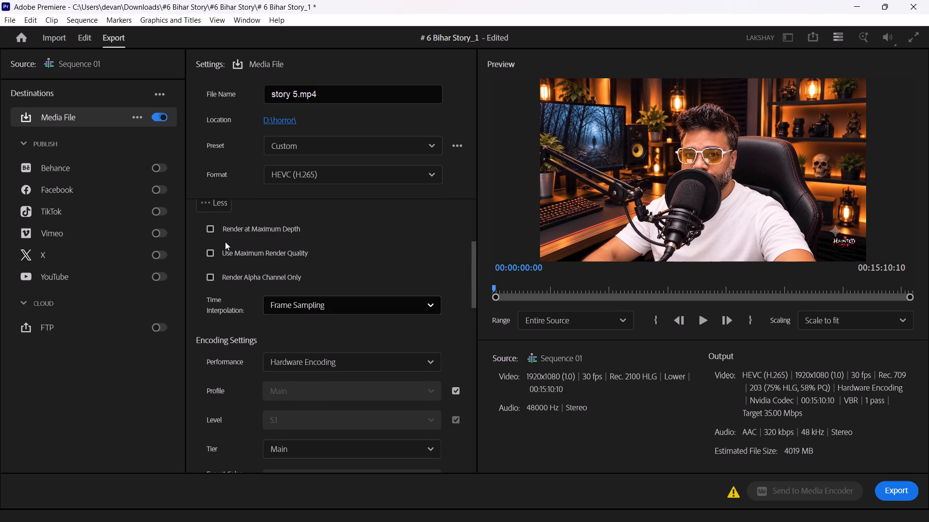
left_click(230, 233)
left_click(245, 252)
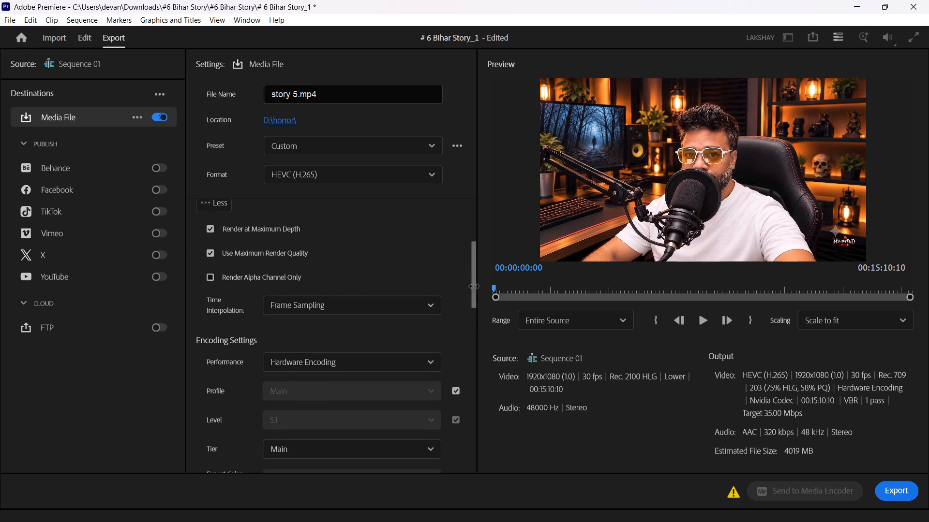
Keep Hardware Encoding, unlink Profile and Level from the source, and set them to Main 10 and 5.2.
left_click_drag(474, 286, 474, 303)
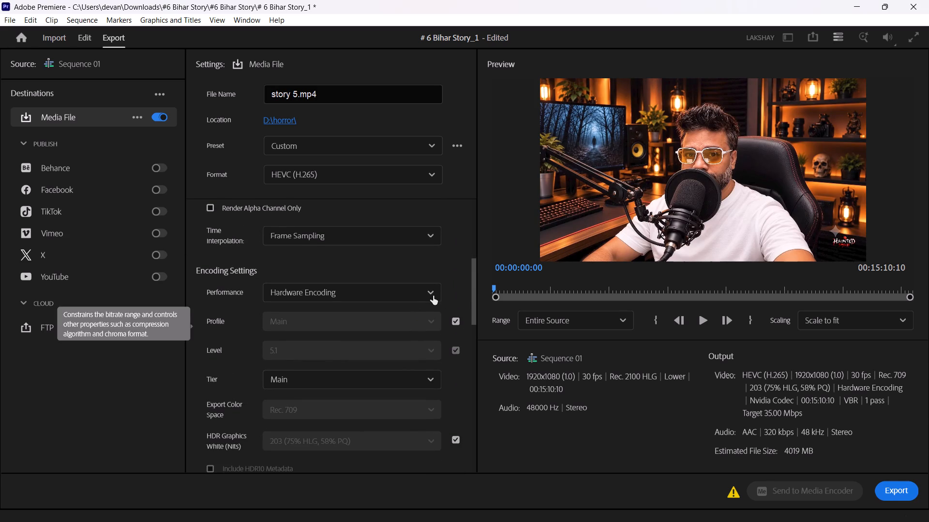
left_click(430, 293)
left_click(423, 299)
left_click(452, 316)
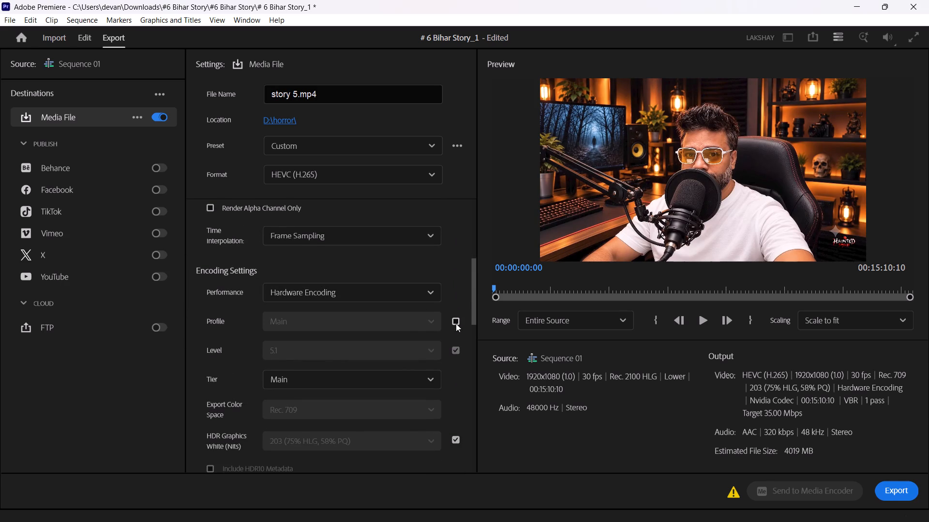
left_click(416, 320)
left_click(375, 360)
left_click(455, 349)
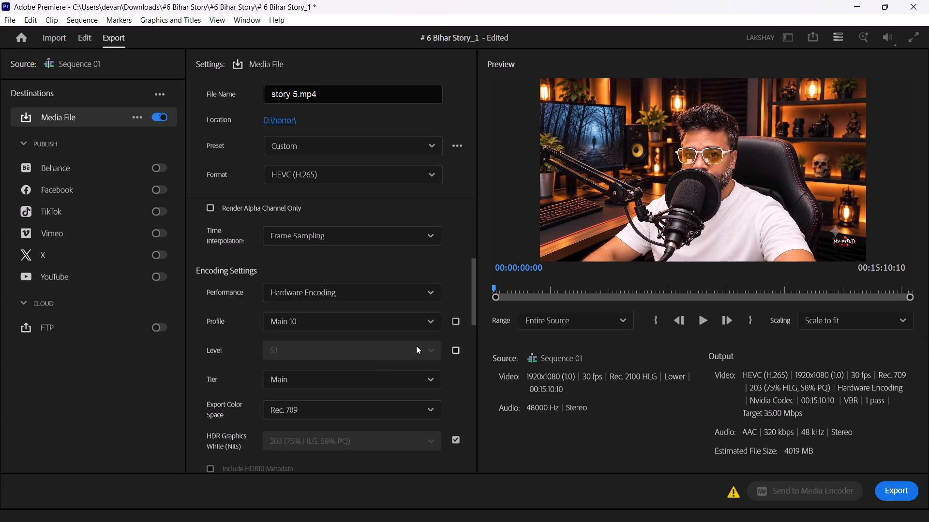
left_click(410, 346)
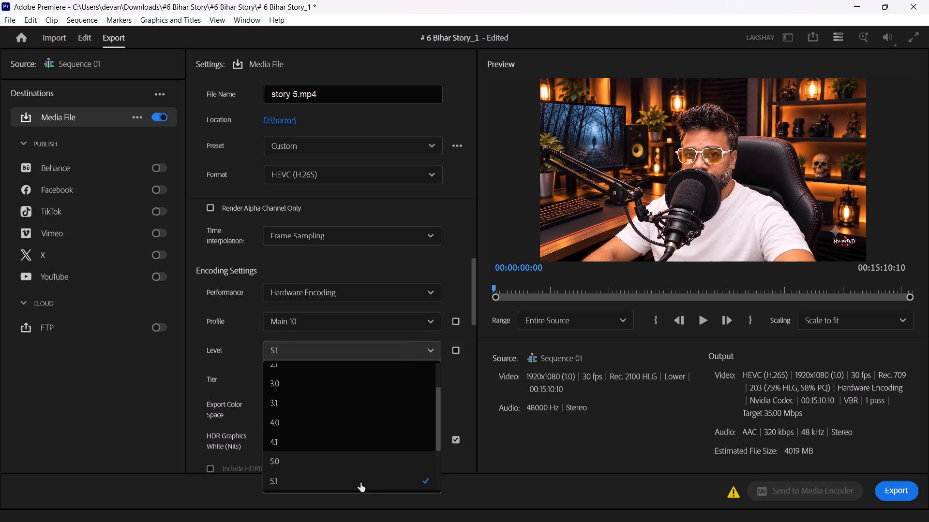
left_click(348, 479)
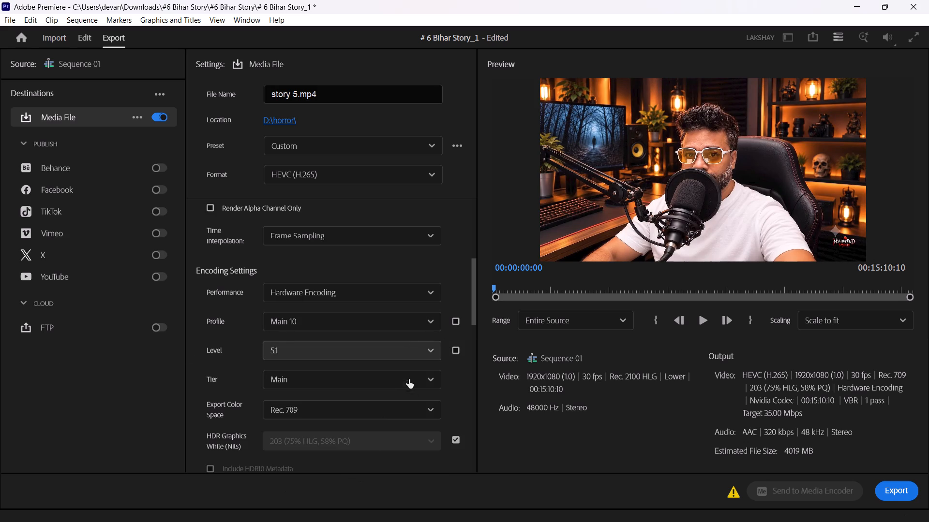
Set the encoding tier to High and the export color space to Rec. 2100 HLG.
left_click(397, 380)
left_click(347, 425)
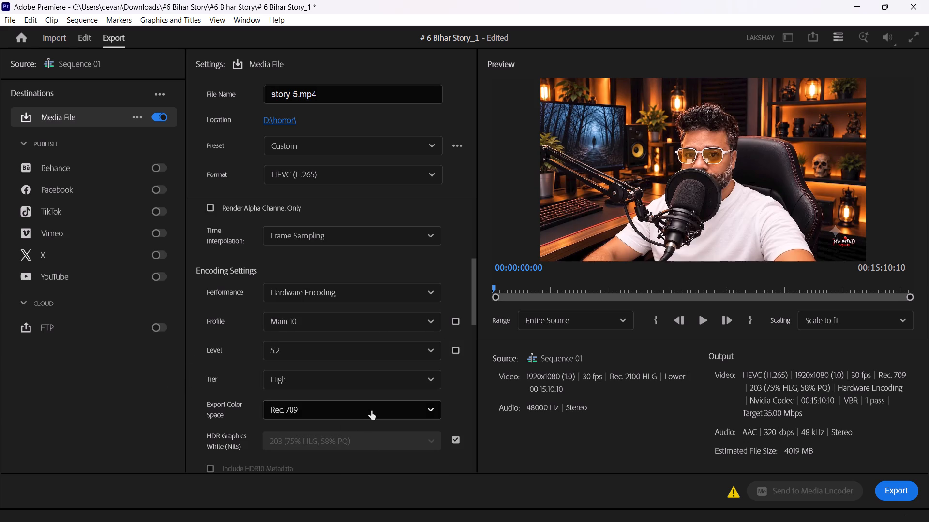
left_click(371, 411)
left_click(340, 470)
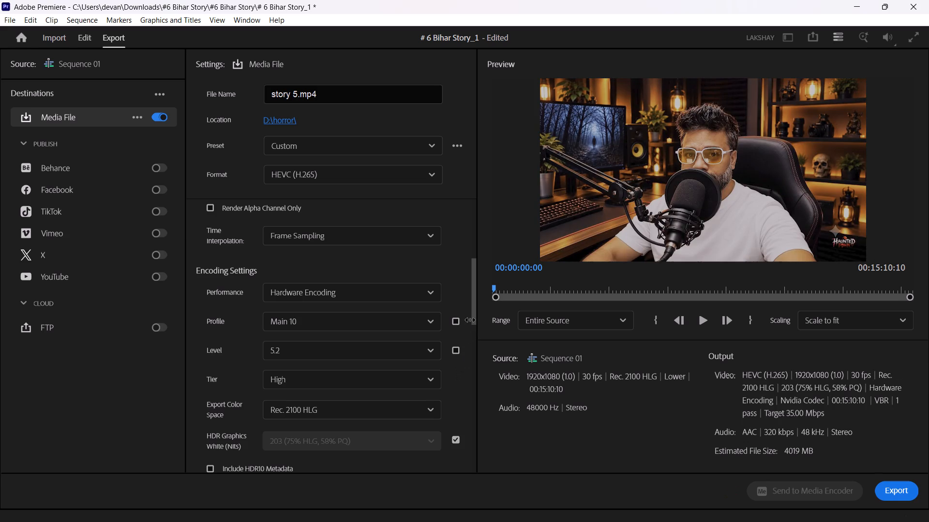
Set the target bitrate to 50 Mbps and quality to Highest (slowest), keeping VBR, 1 pass bitrate encoding.
left_click_drag(470, 318, 468, 354)
left_click_drag(473, 322, 445, 410)
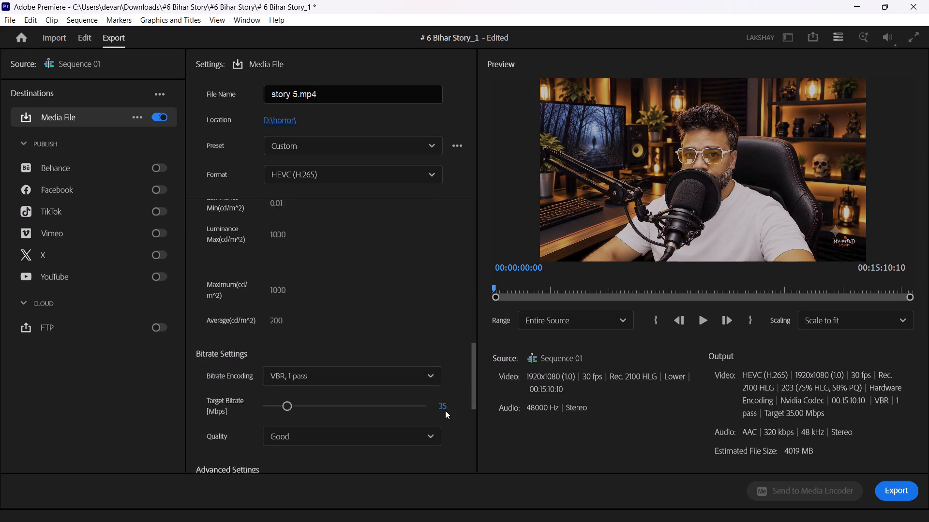
left_click_drag(445, 410, 439, 419)
left_click(441, 361)
type("50")
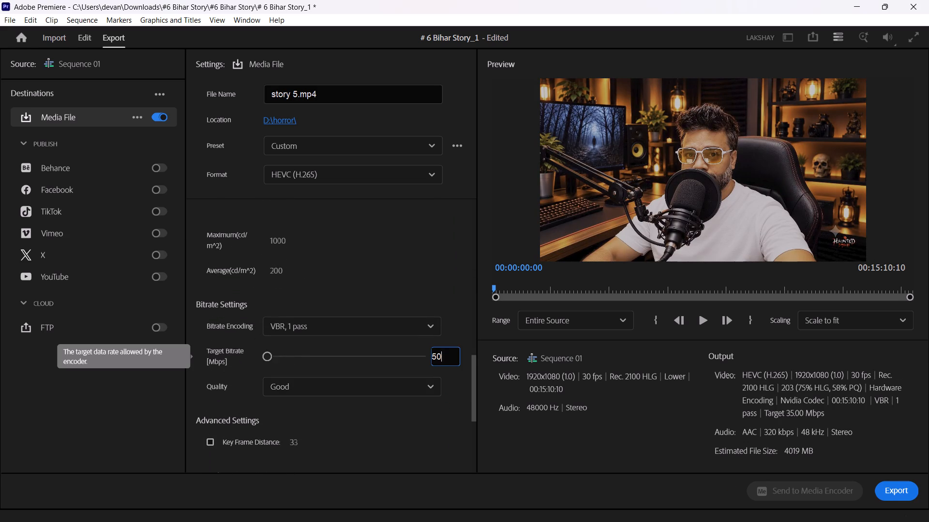
key("Return")
left_click(345, 386)
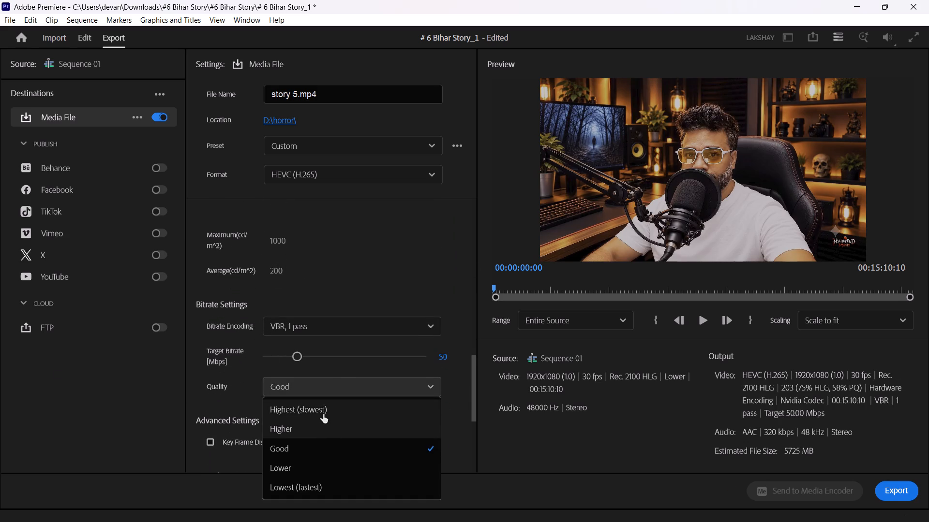
left_click(323, 413)
left_click(324, 330)
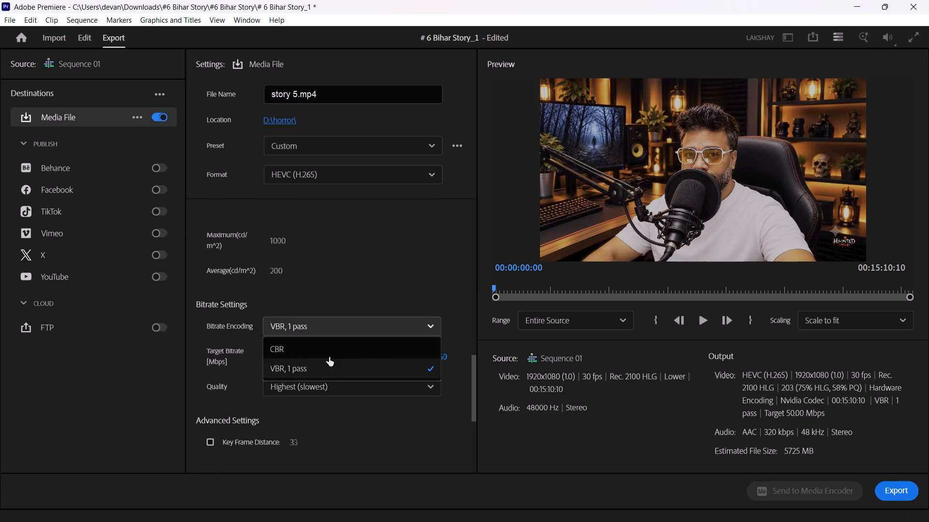
left_click(330, 329)
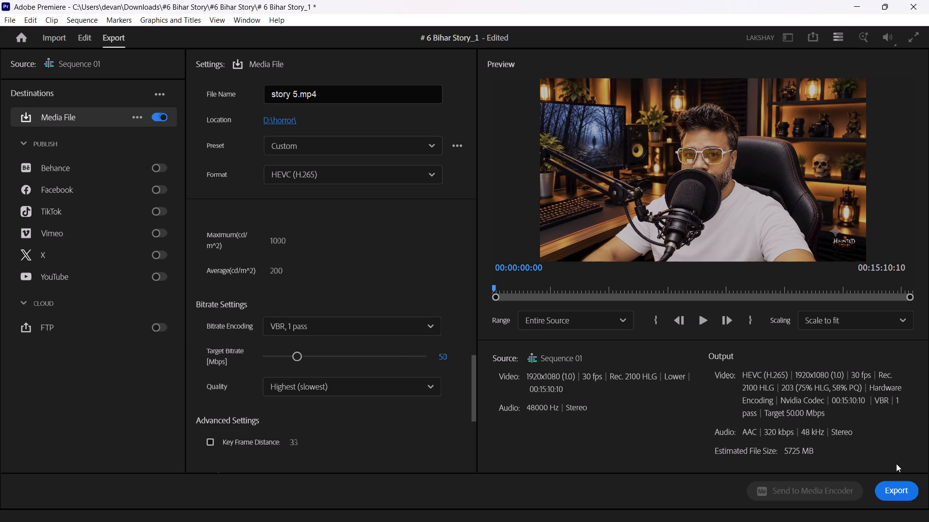
Start exporting story 5.mp4 with the current settings.
left_click(901, 498)
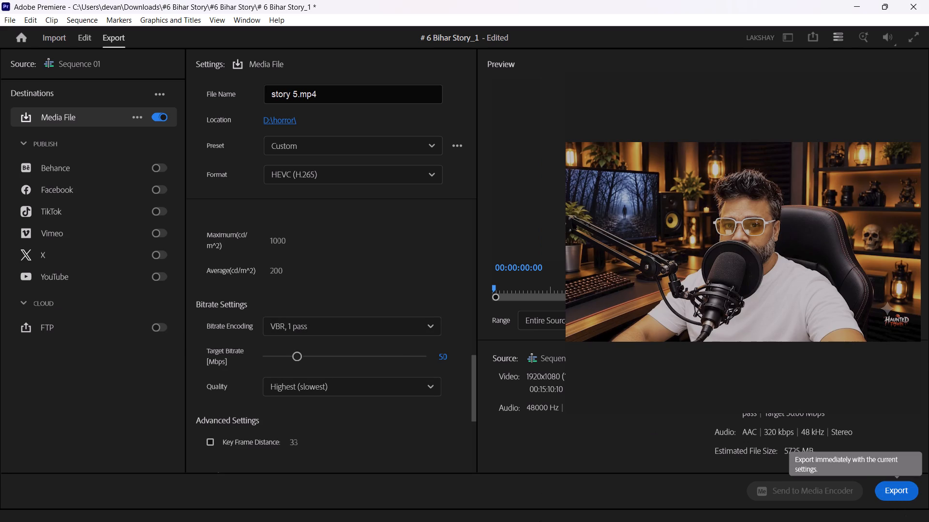